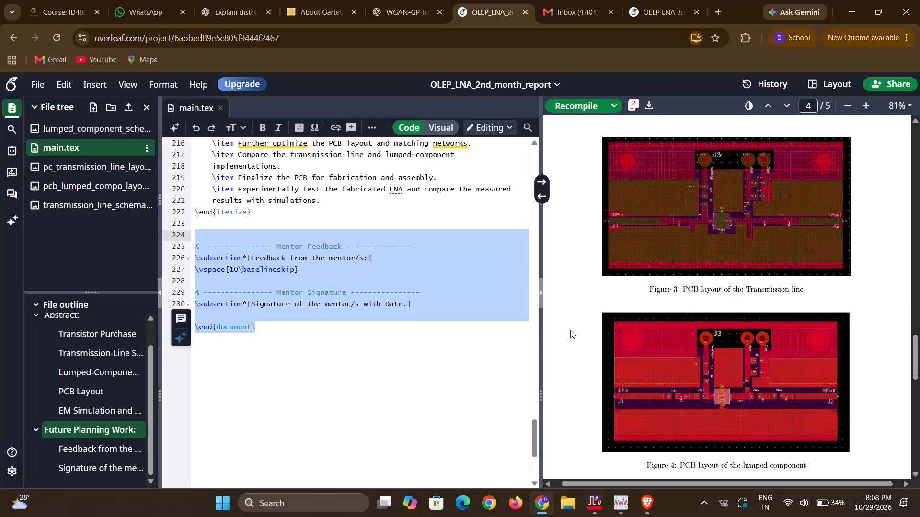
Deselect the mentor feedback and signature block, placing the cursor after \end{document} in main.tex.
click(459, 342)
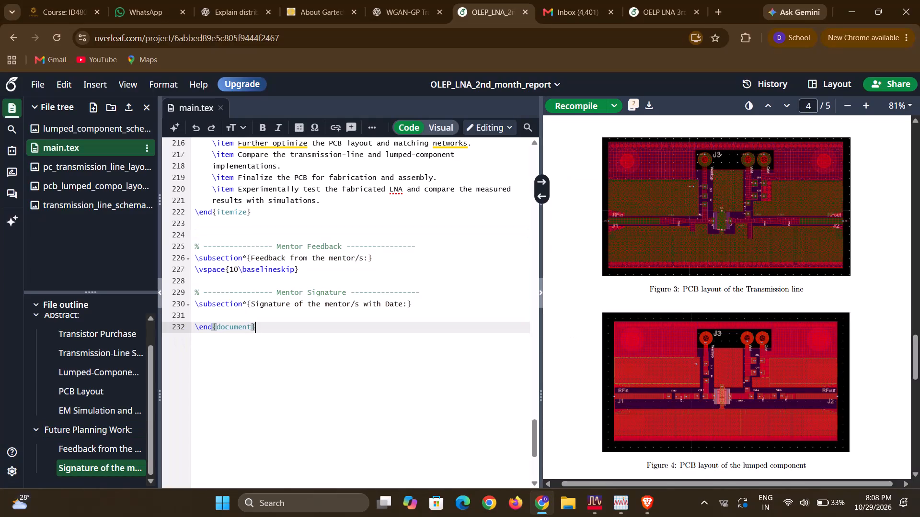
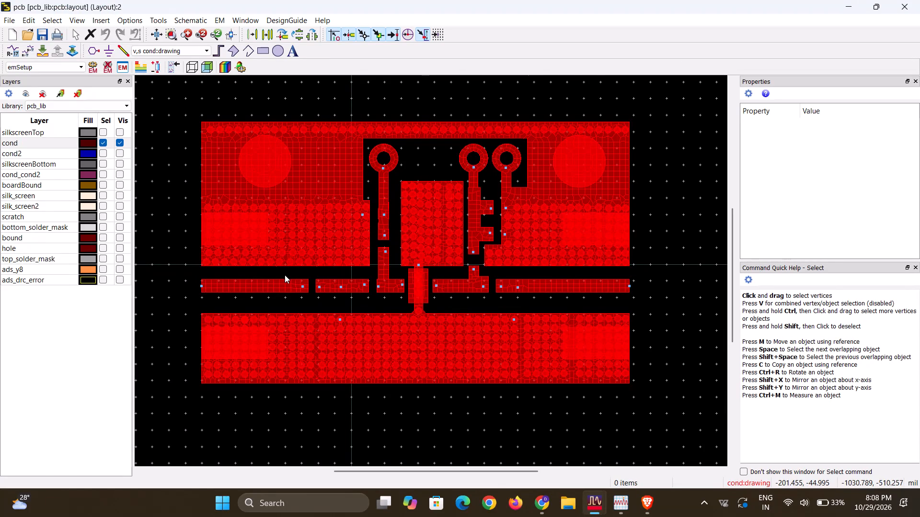
Make all layers of the pcb layout visible, including silkscreen, solder mask, hole and board outline layers.
click(31, 94)
click(184, 204)
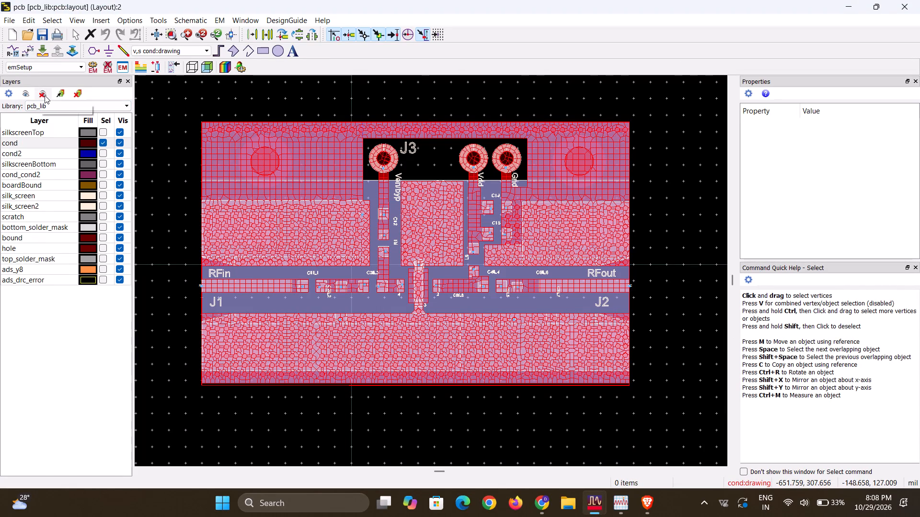
Make all the remaining layers selectable, from silkscreenTop and cond2 through ads_drc_error, leaving cond selectable.
click(103, 155)
click(103, 159)
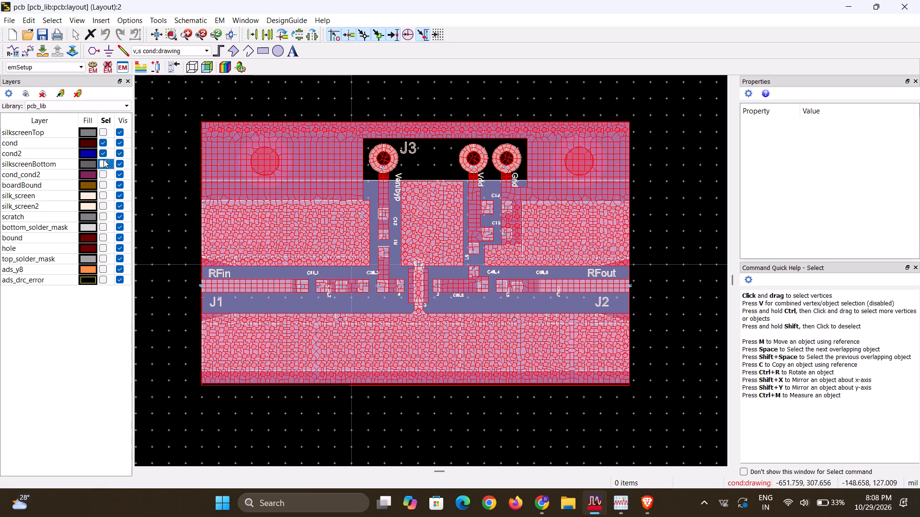
click(104, 171)
click(103, 166)
click(103, 186)
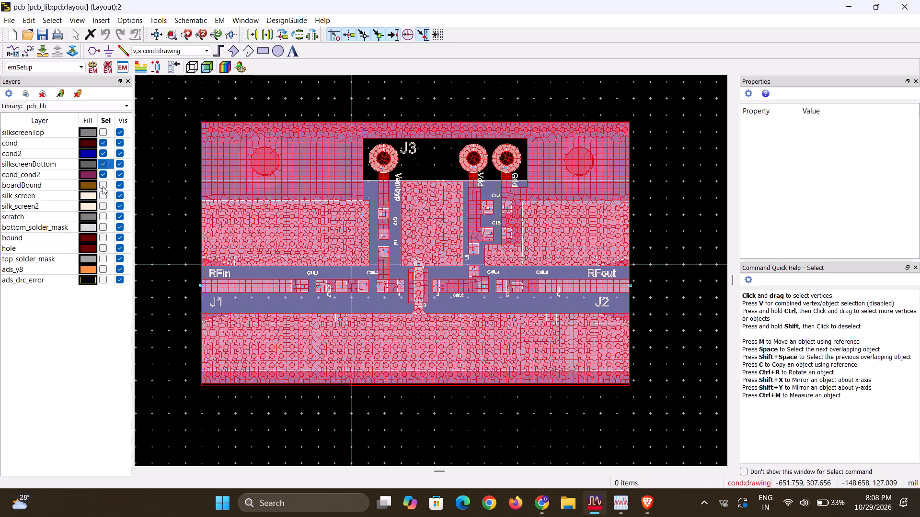
click(103, 199)
click(102, 198)
click(102, 207)
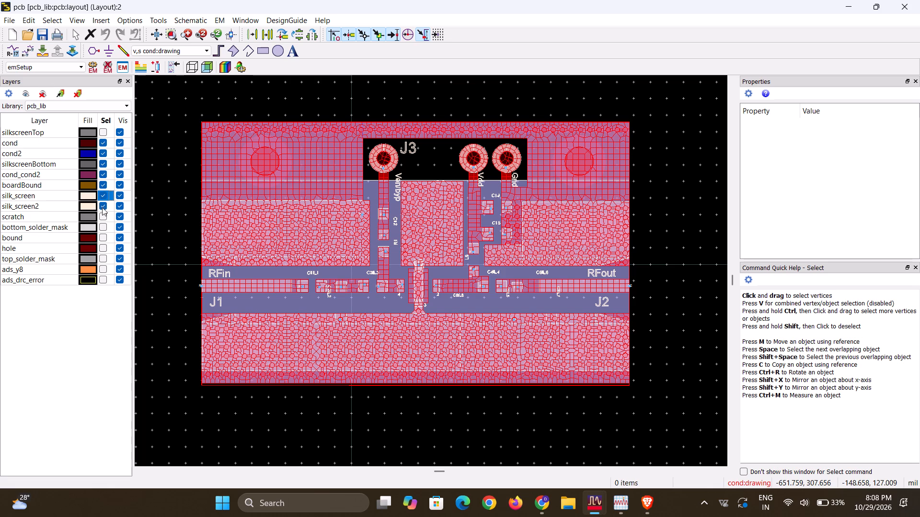
click(103, 214)
click(103, 225)
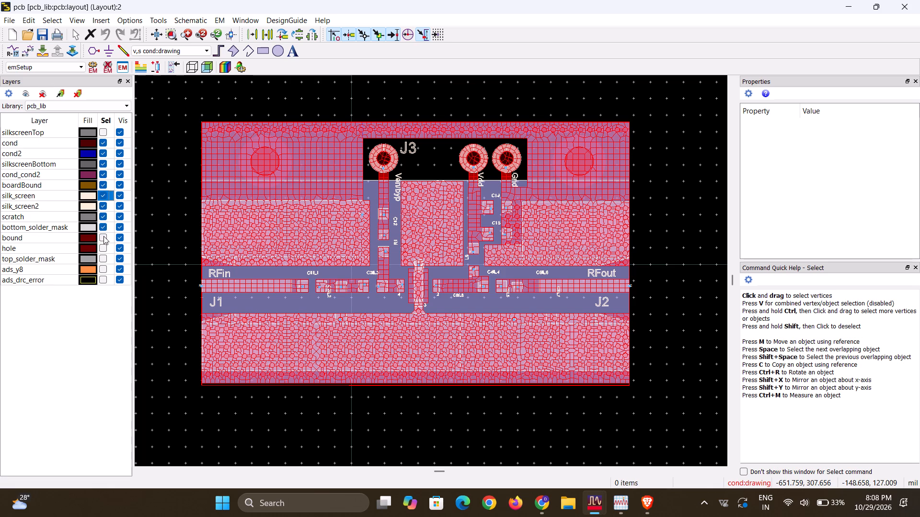
click(103, 236)
click(103, 258)
click(102, 247)
click(101, 265)
click(102, 273)
click(106, 282)
click(180, 199)
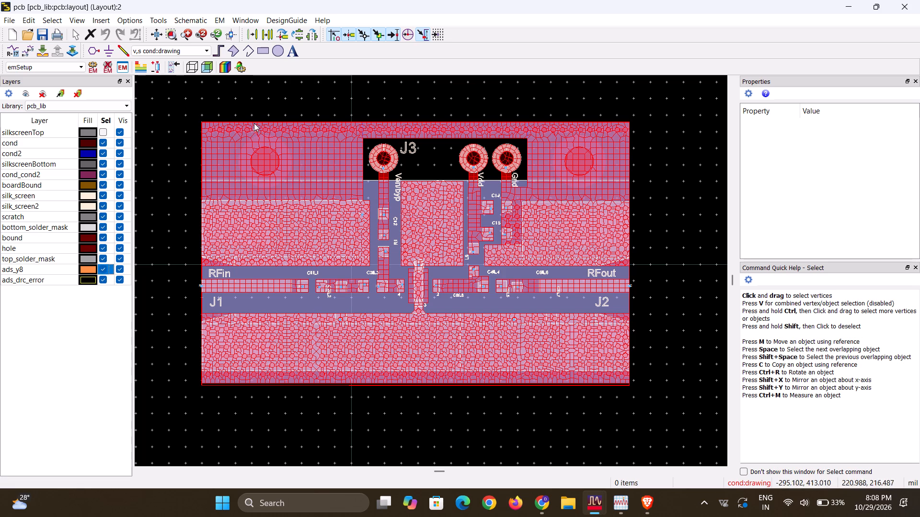
click(103, 128)
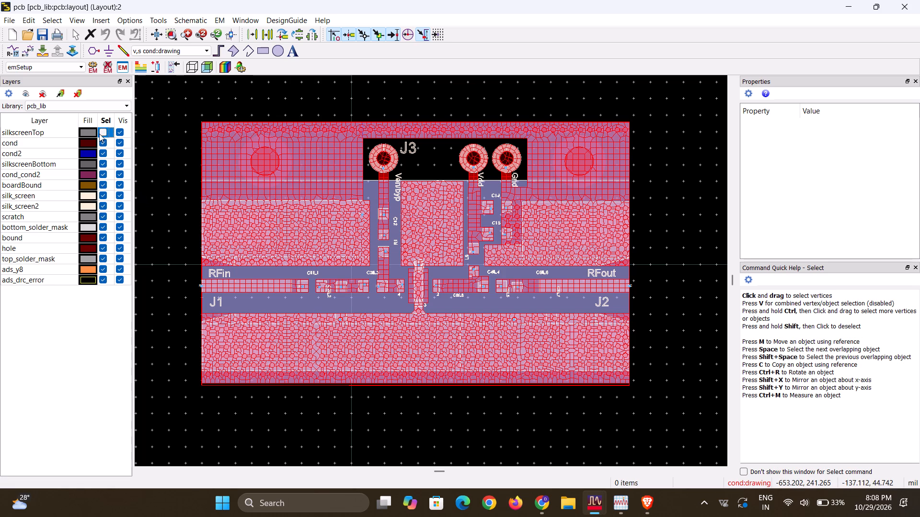
click(100, 133)
click(659, 234)
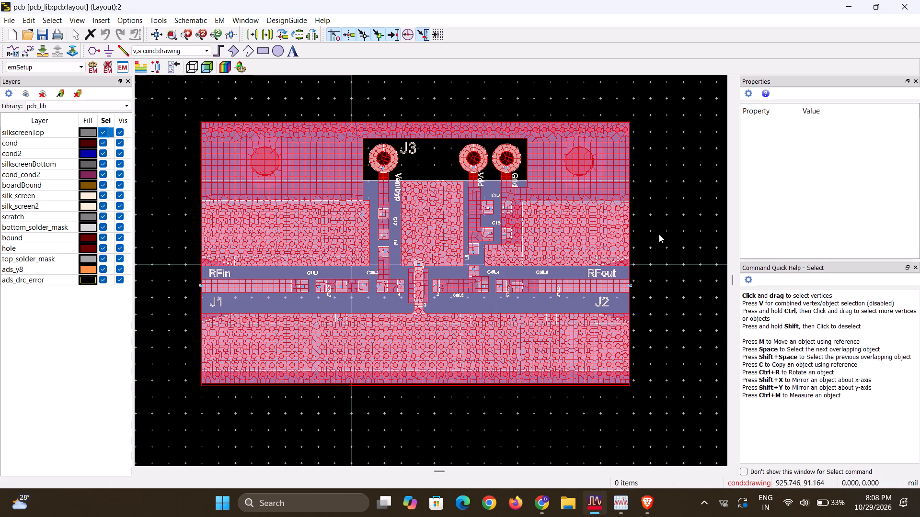
Inspect the layer assignments of the Vdd pad on J3 and the large ground polygon reaching the board's edge.
click(466, 159)
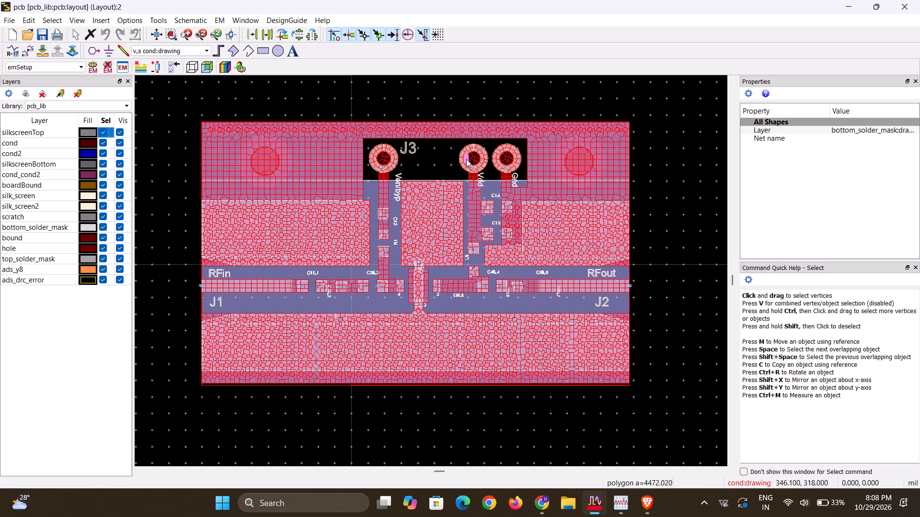
click(685, 161)
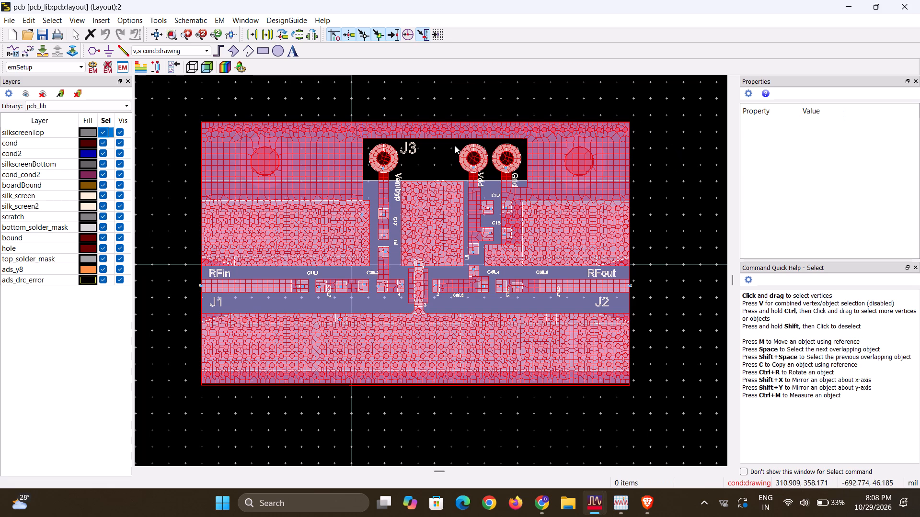
ctrl+scroll(451, 168, up, 3)
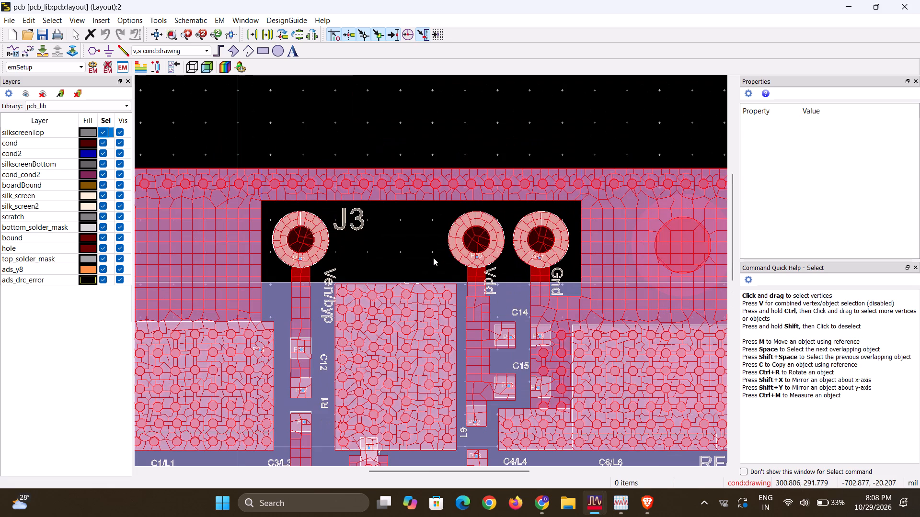
ctrl+scroll(433, 258, down, 3)
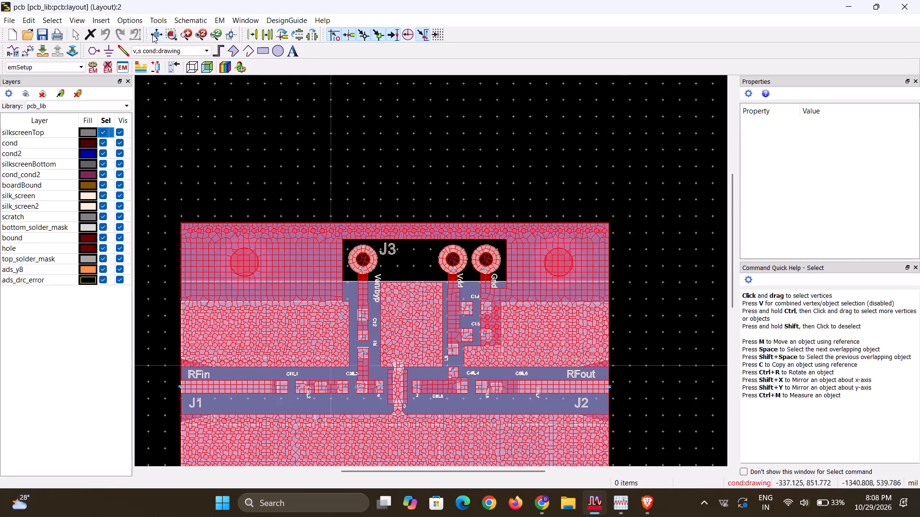
click(152, 34)
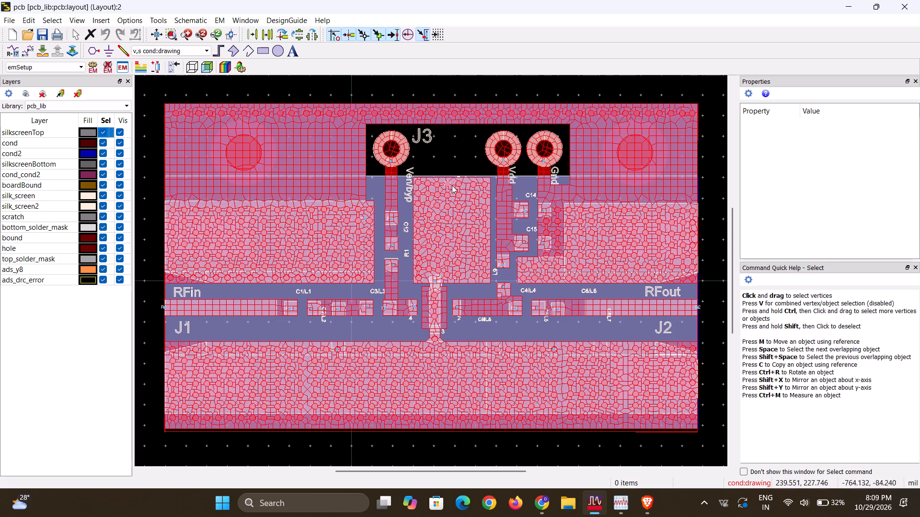
click(486, 177)
click(475, 152)
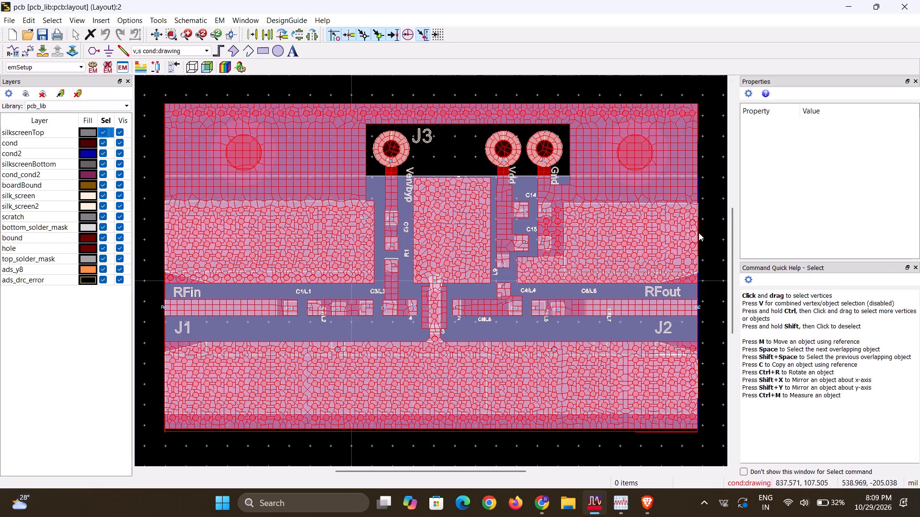
click(696, 187)
click(701, 162)
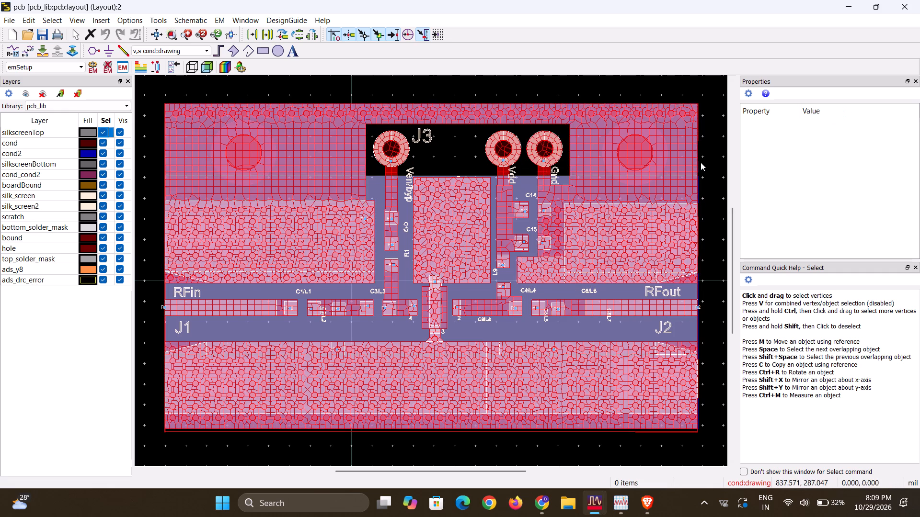
click(697, 335)
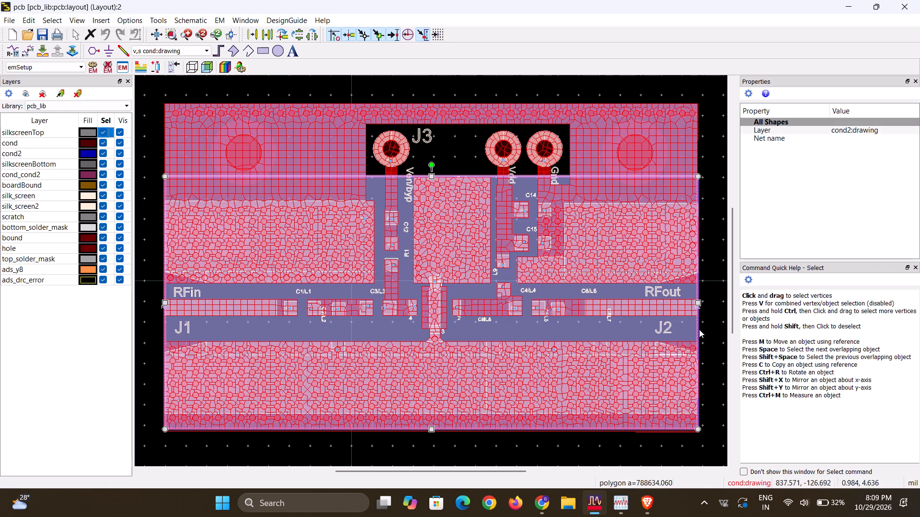
click(712, 292)
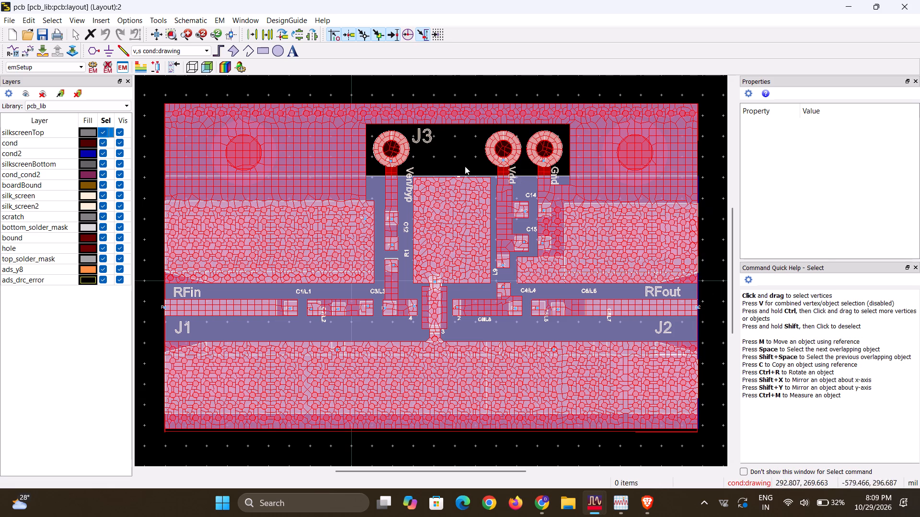
Inspect the properties of the shapes bordering the J3 cutout, the Gnd trace and the pad beside C14.
click(446, 158)
click(449, 121)
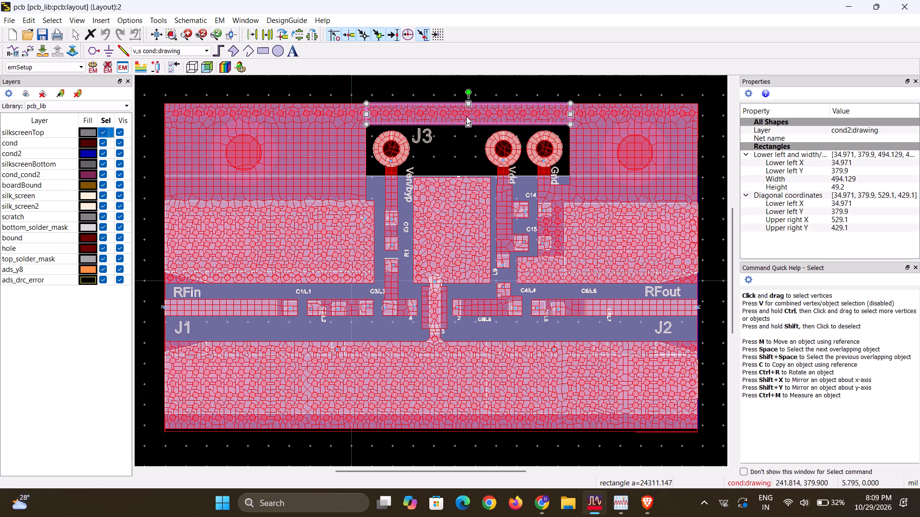
click(648, 83)
click(588, 124)
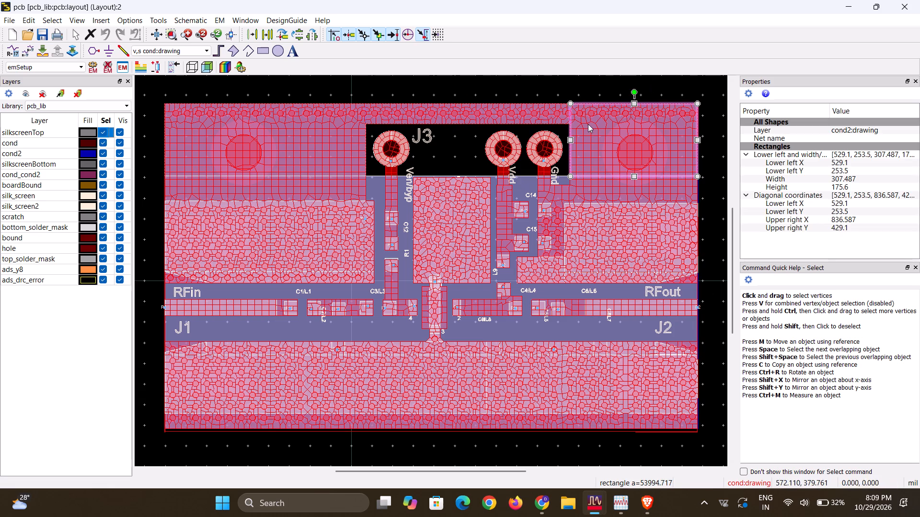
click(292, 127)
click(419, 82)
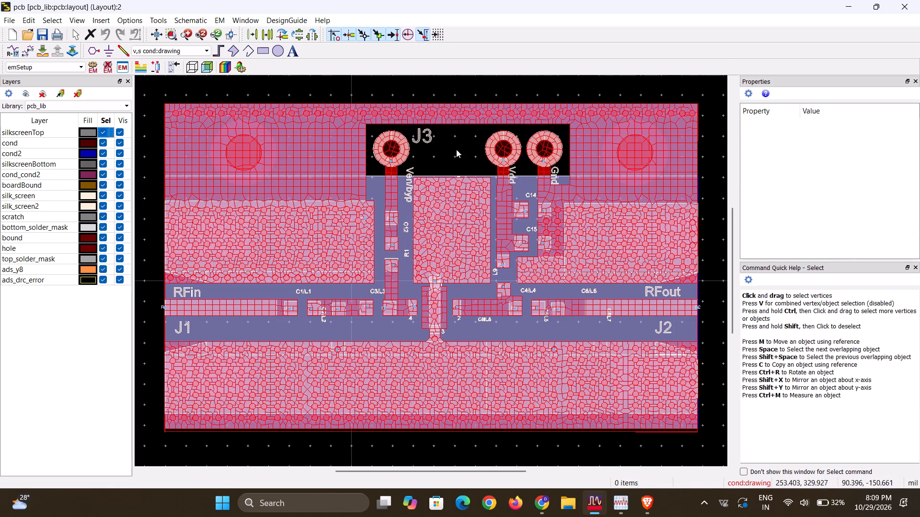
click(537, 180)
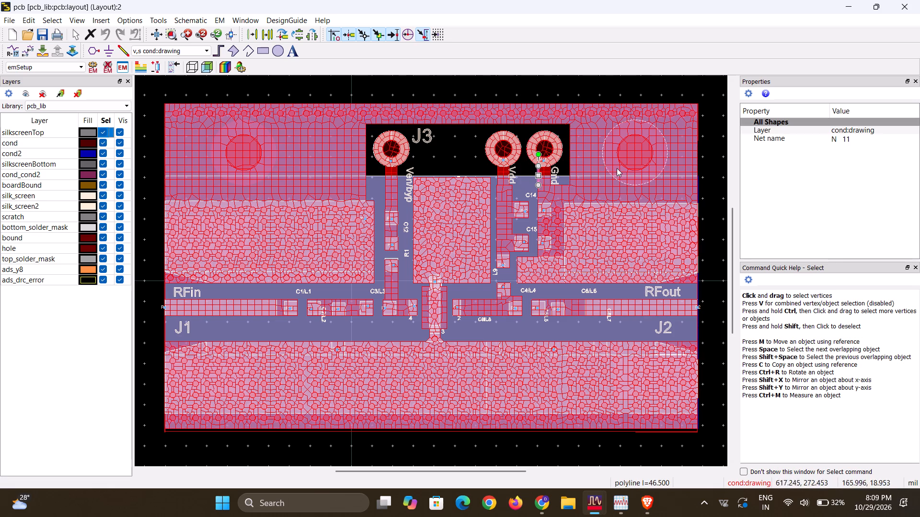
click(701, 175)
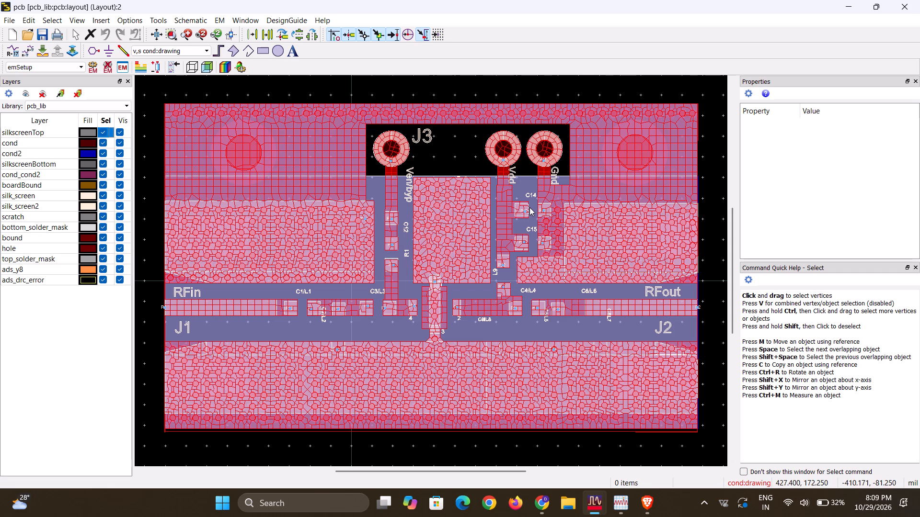
click(529, 207)
click(706, 187)
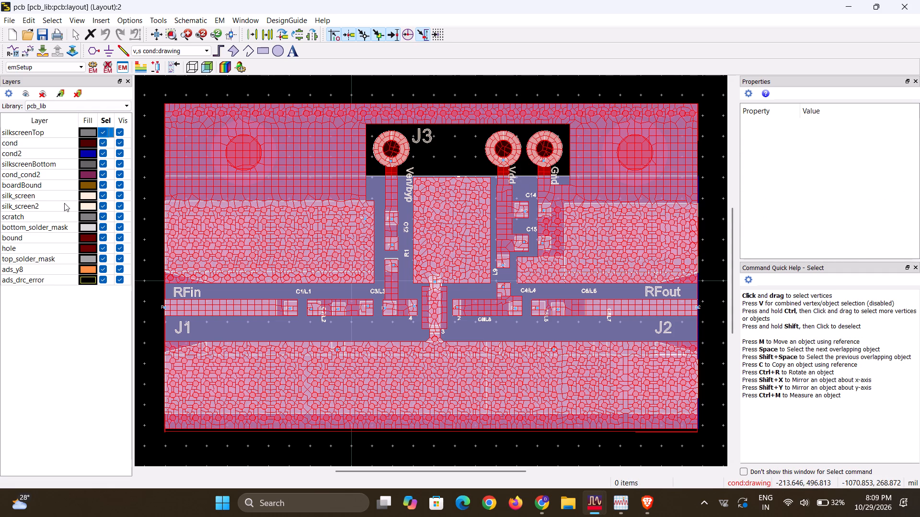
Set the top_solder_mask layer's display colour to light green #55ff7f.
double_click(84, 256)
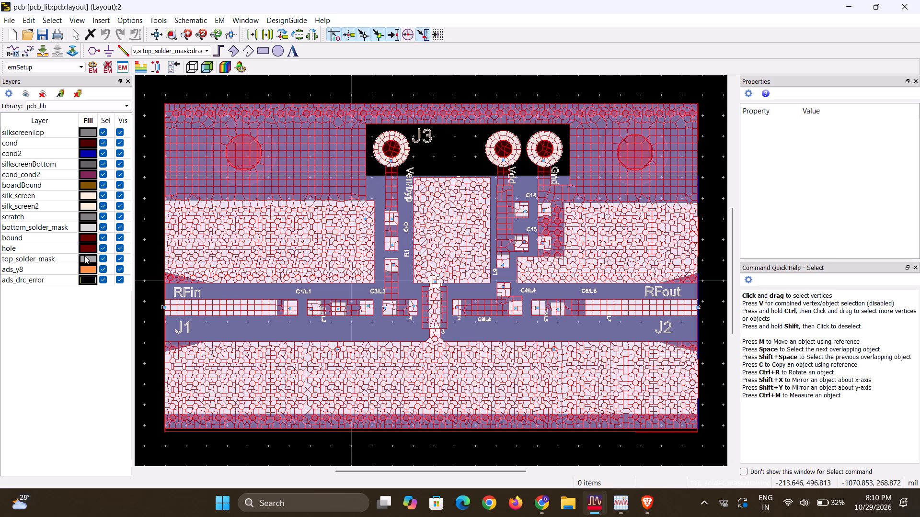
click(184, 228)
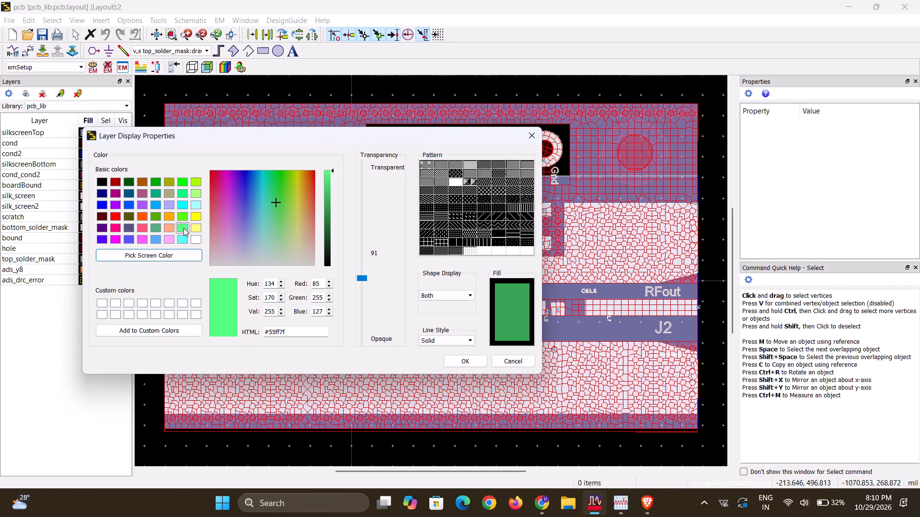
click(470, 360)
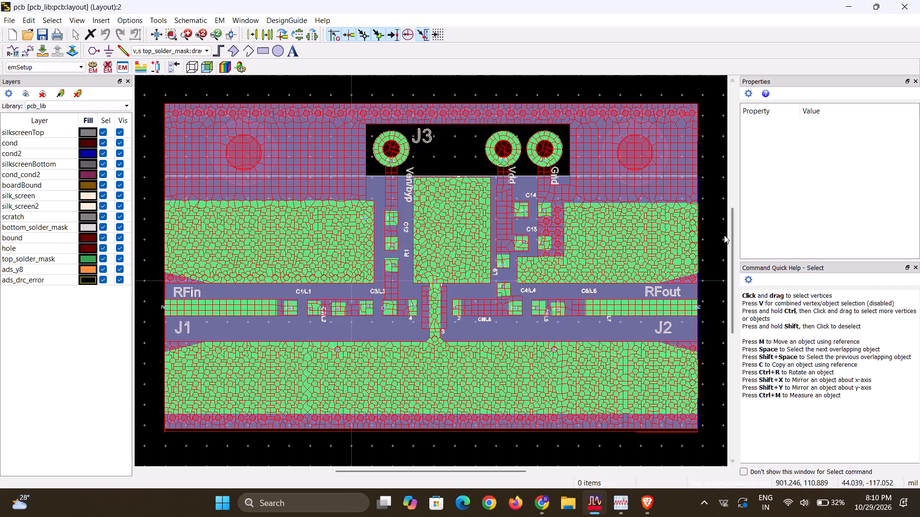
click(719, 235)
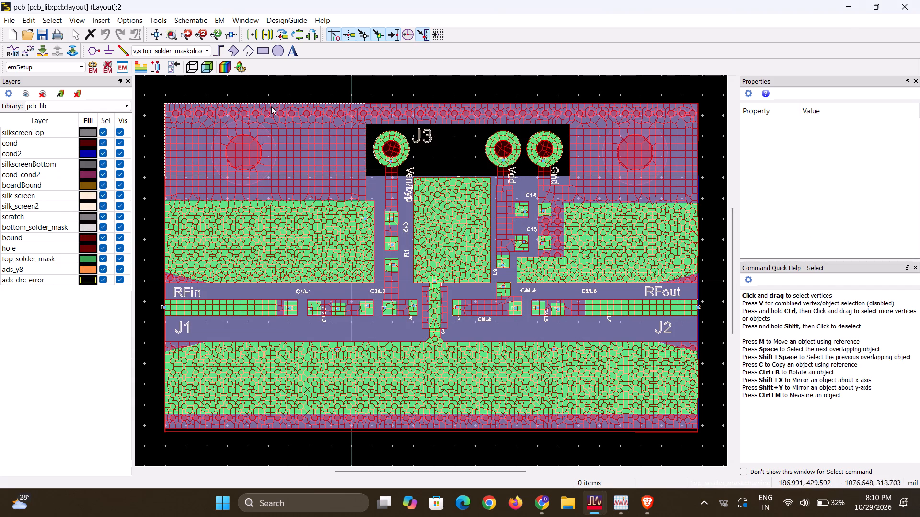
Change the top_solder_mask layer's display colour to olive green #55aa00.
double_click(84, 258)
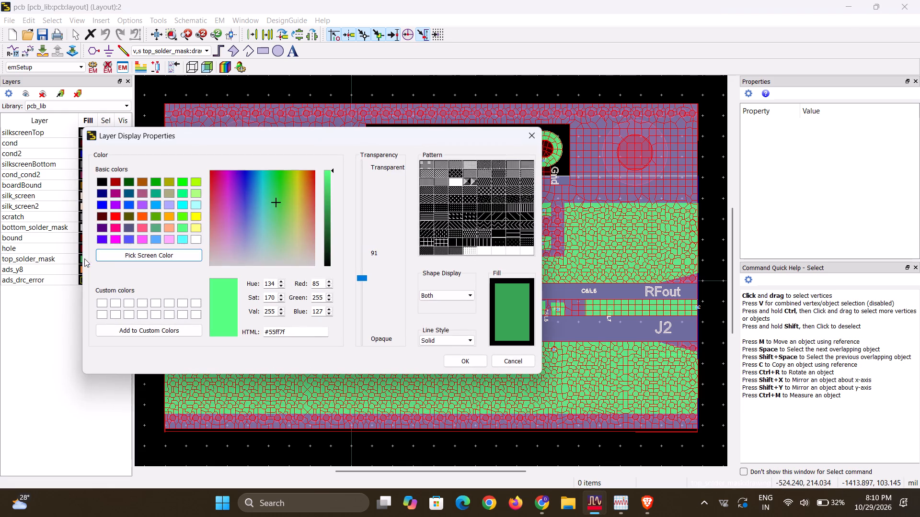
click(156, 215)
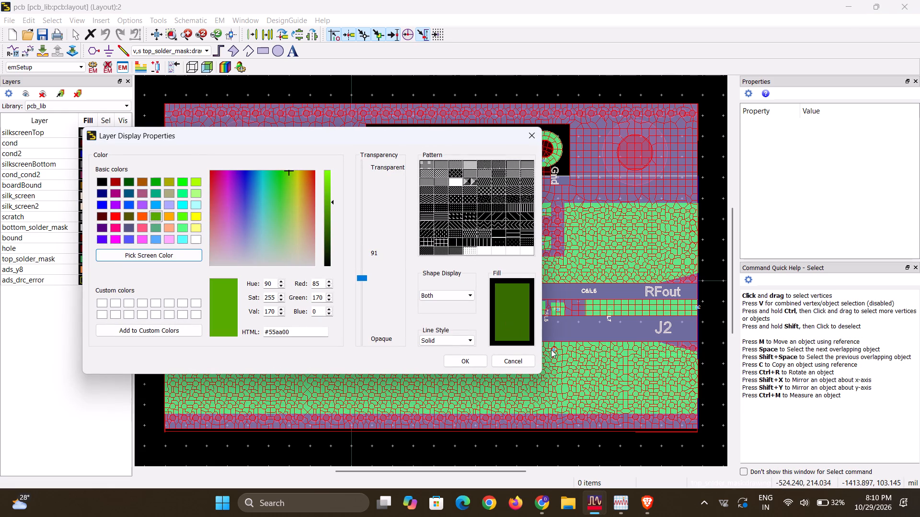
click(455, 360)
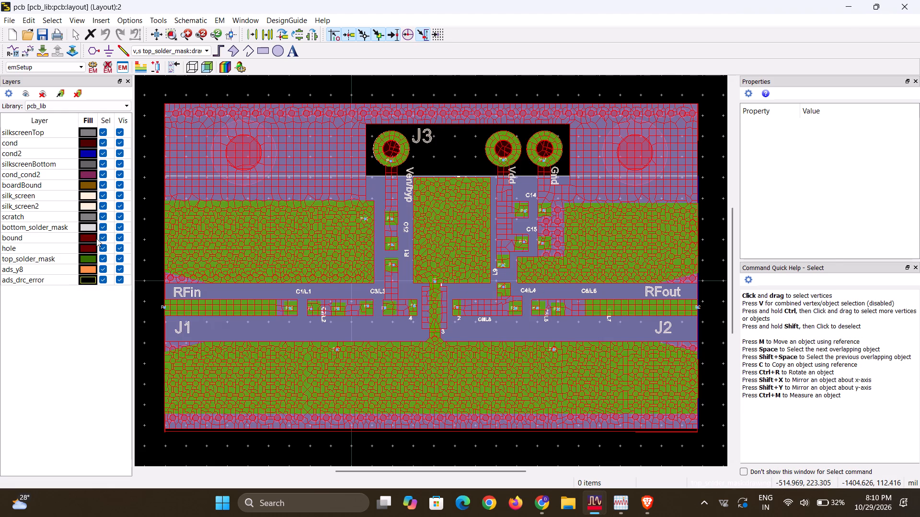
Set the top_solder_mask layer's display colour to green #00aa00.
double_click(88, 259)
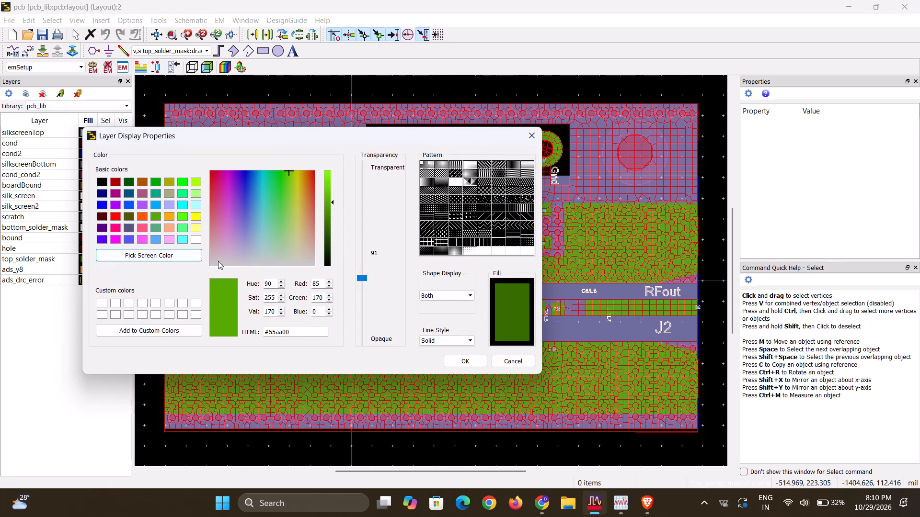
click(160, 182)
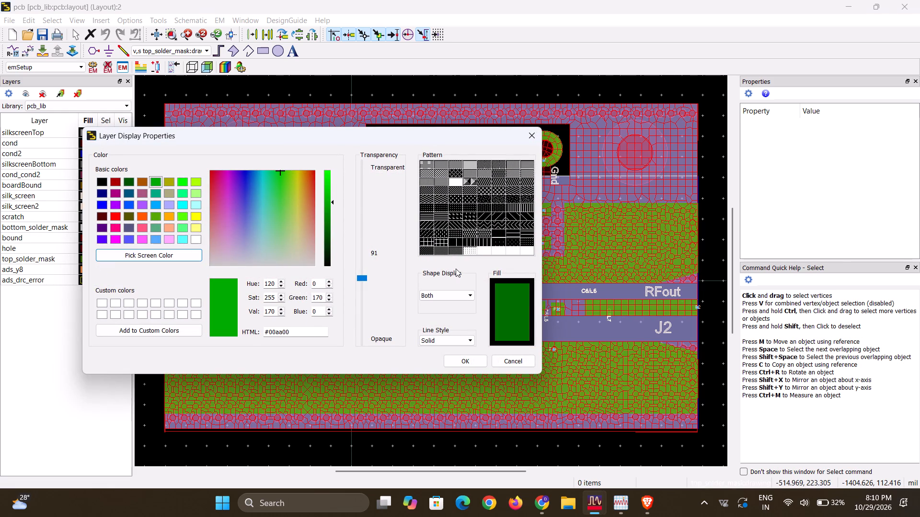
click(463, 363)
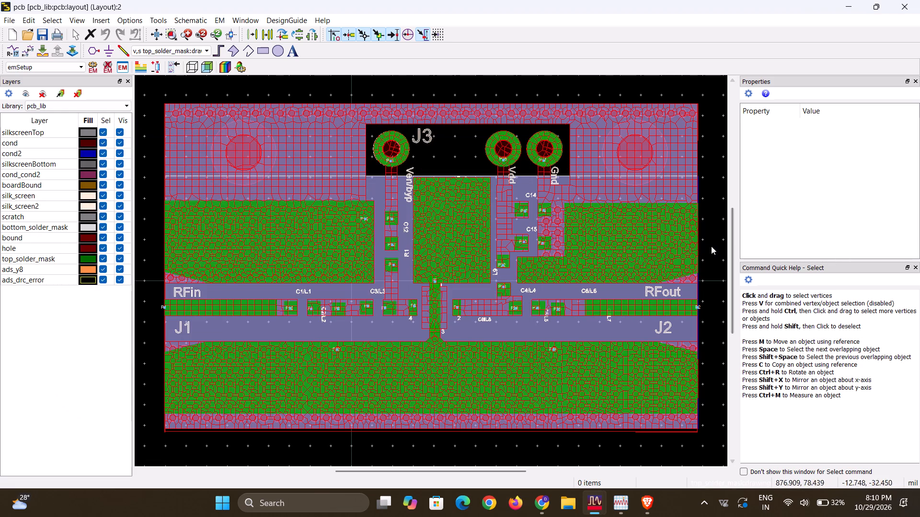
click(706, 245)
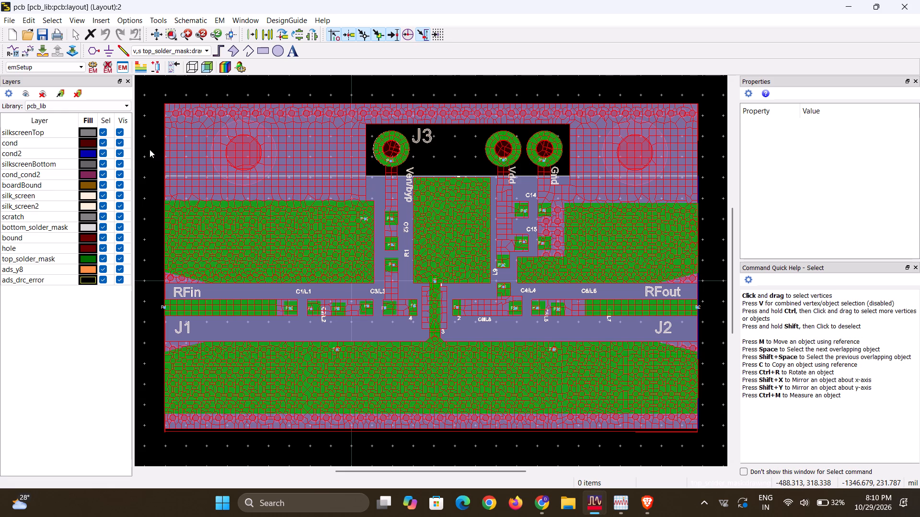
Compare the layout display with cond_cond2, top_solder_mask, ads_drc_error and ads_y8 in turn as the active layer.
click(86, 173)
click(87, 176)
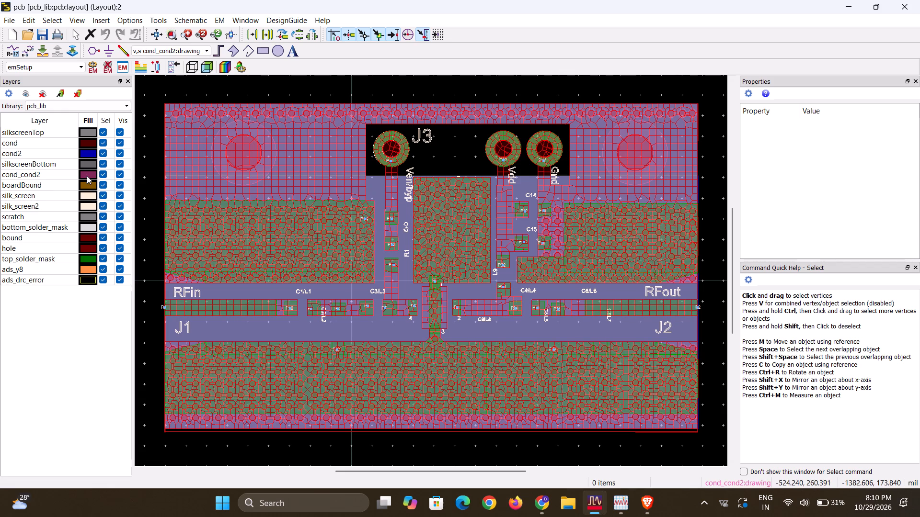
click(85, 258)
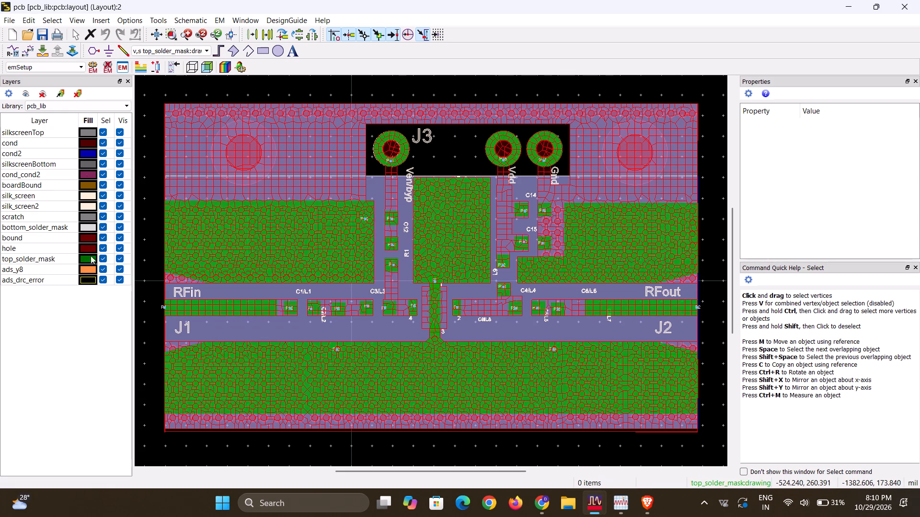
click(146, 179)
click(103, 313)
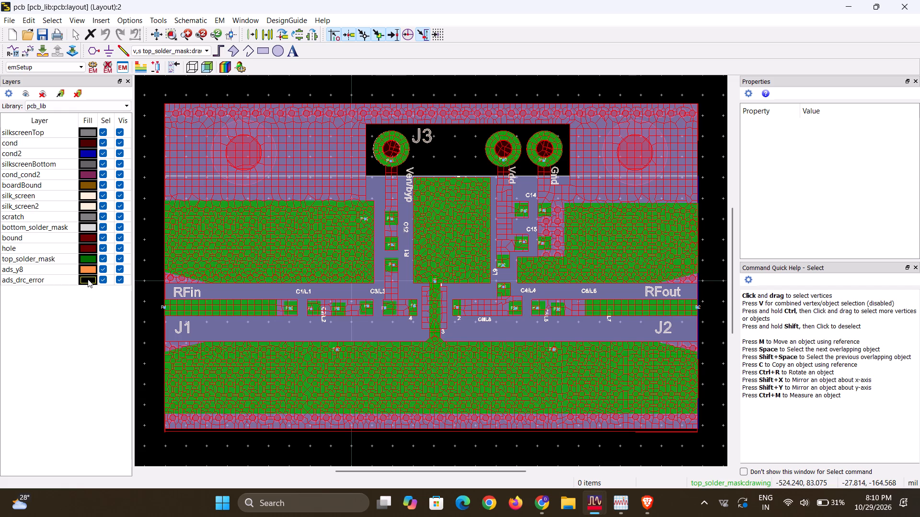
click(87, 277)
click(106, 317)
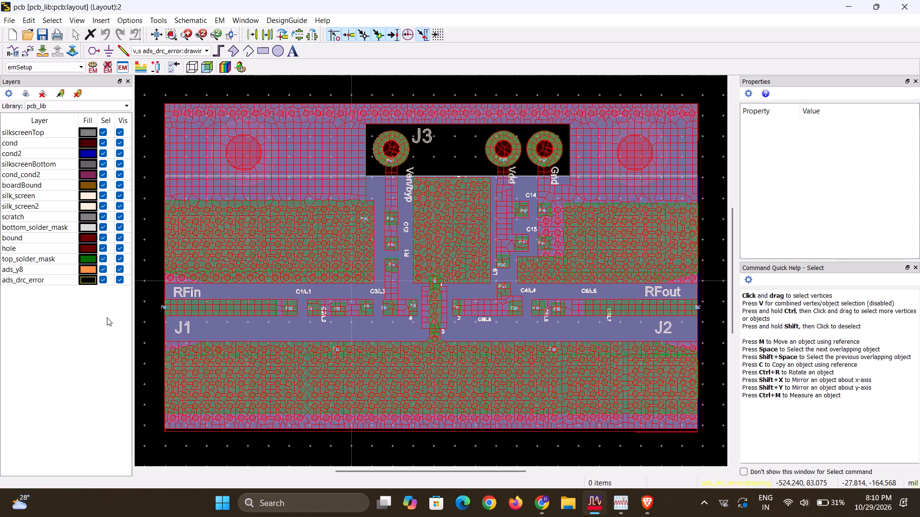
click(91, 270)
click(92, 315)
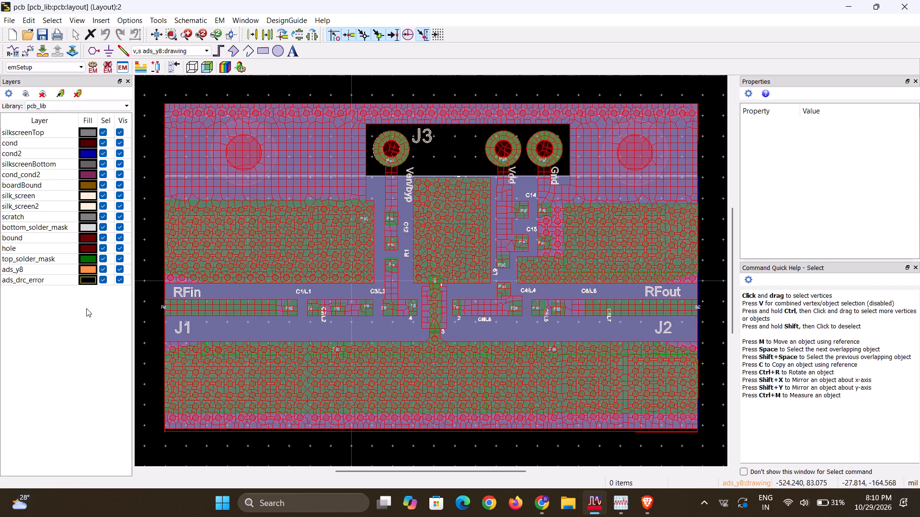
double_click(81, 280)
click(531, 154)
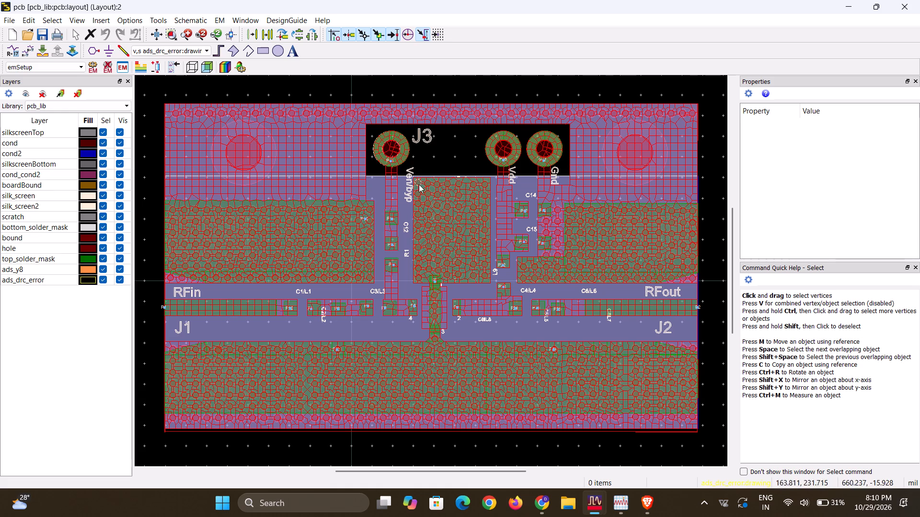
Inspect the properties of the Ven/byp trace, the upper ground polygon, the small hole above RFin and the central vertical strip.
click(390, 137)
click(445, 154)
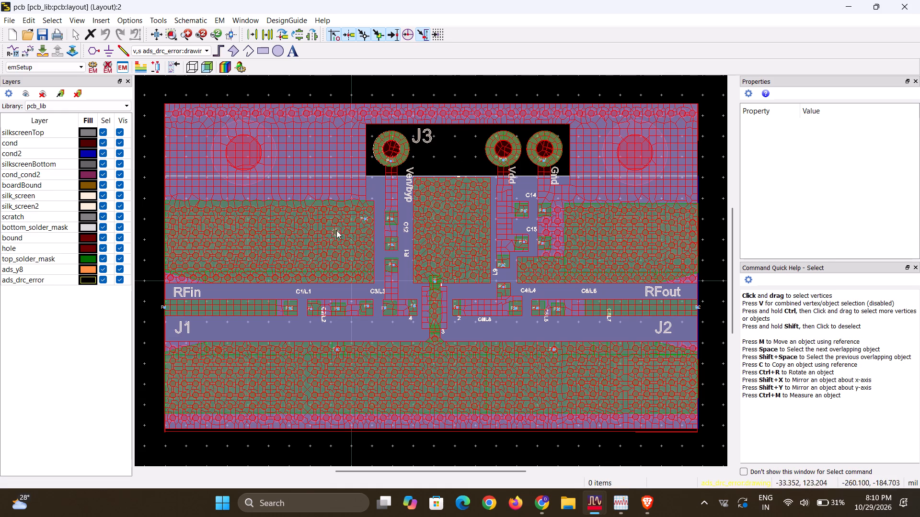
click(364, 197)
click(698, 169)
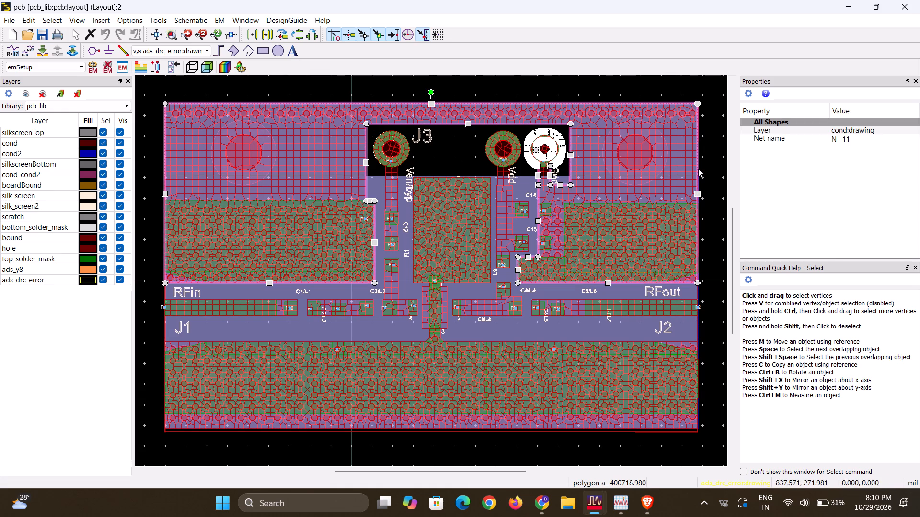
click(711, 168)
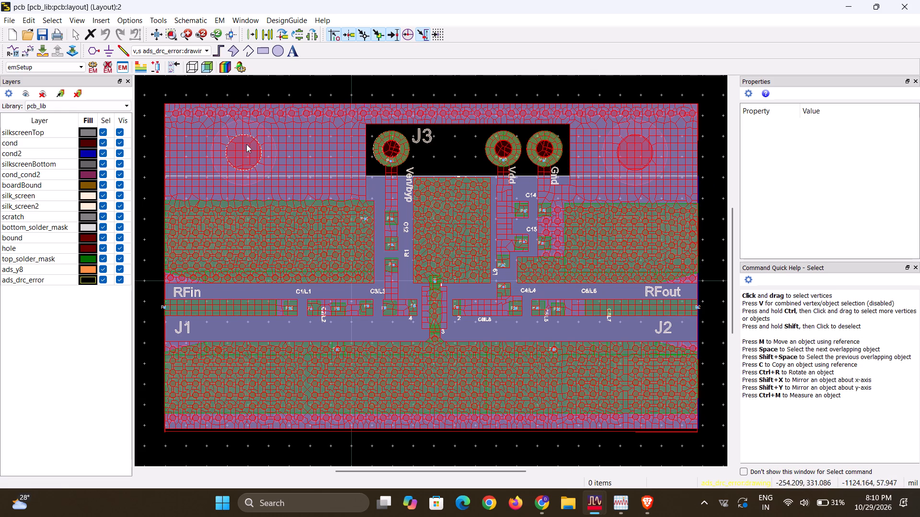
click(313, 87)
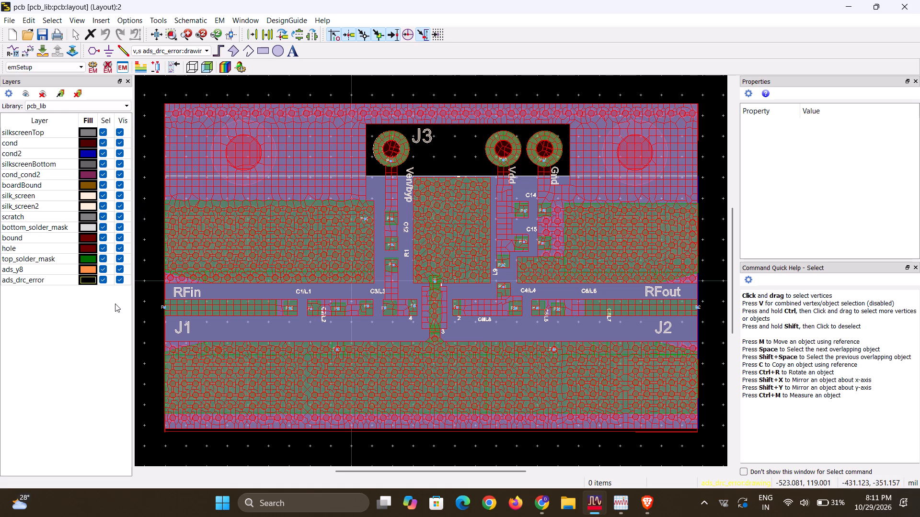
click(170, 210)
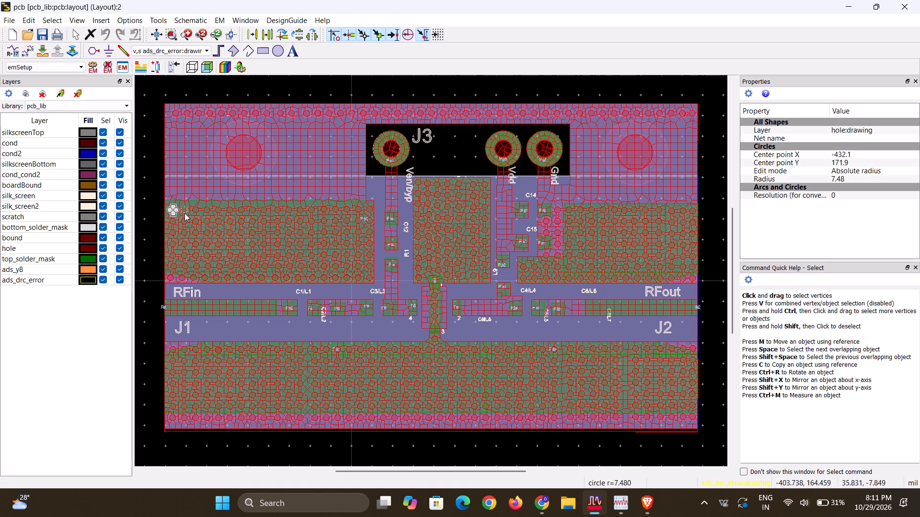
click(184, 213)
click(152, 208)
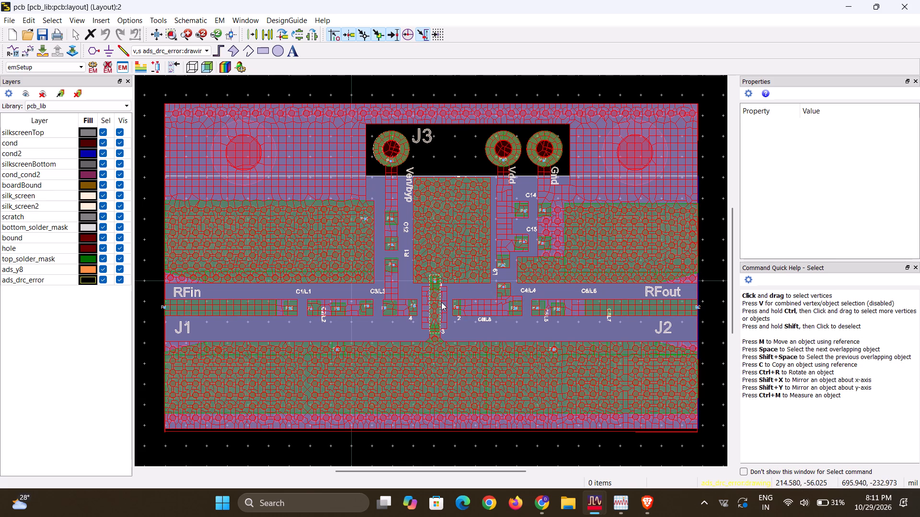
click(441, 302)
click(702, 222)
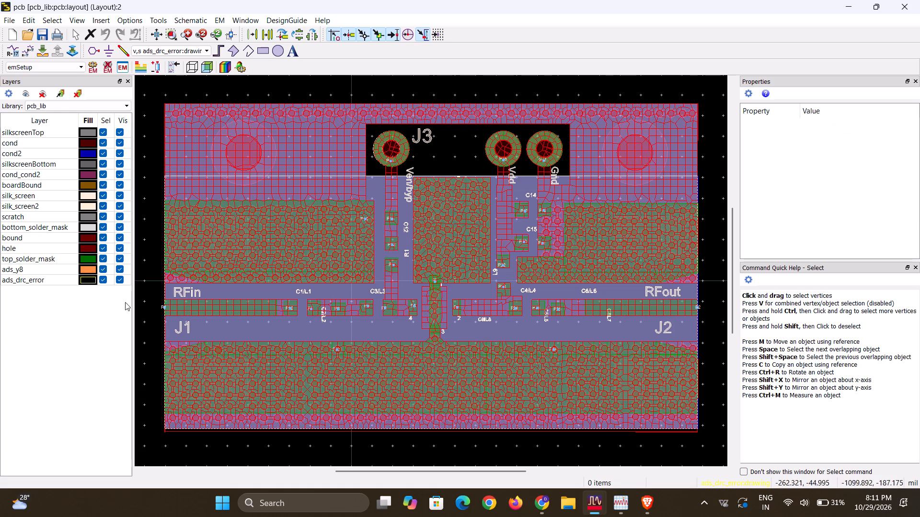
Compare the layout display with bottom_solder_mask, top_solder_mask and ads_y8 in turn as the active layer.
click(86, 227)
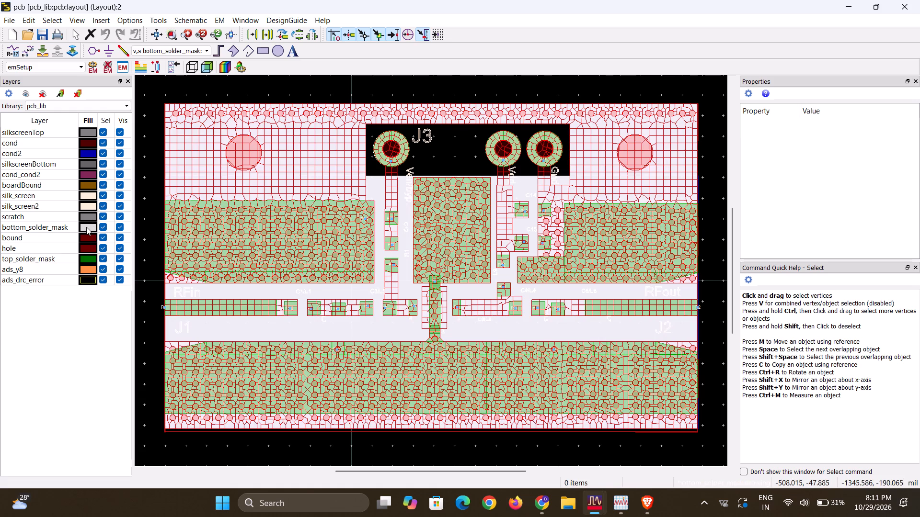
click(96, 306)
click(90, 258)
click(90, 311)
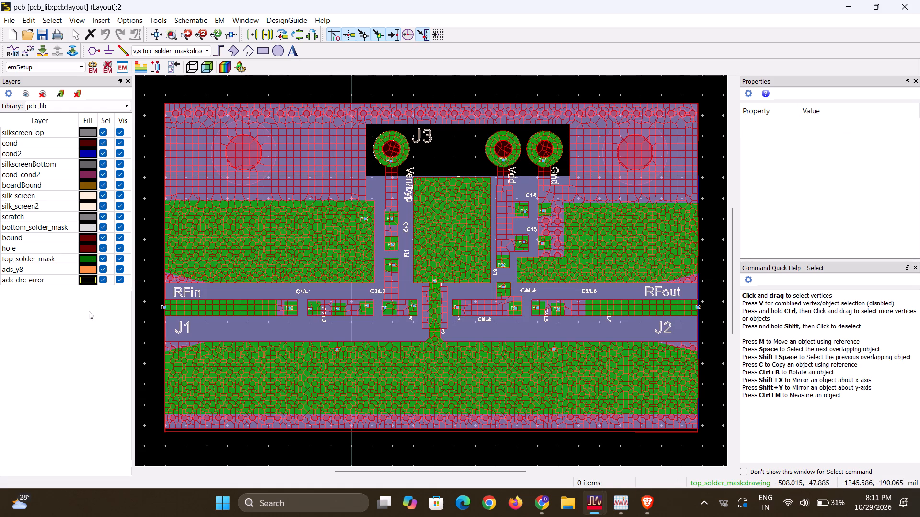
click(85, 268)
click(100, 330)
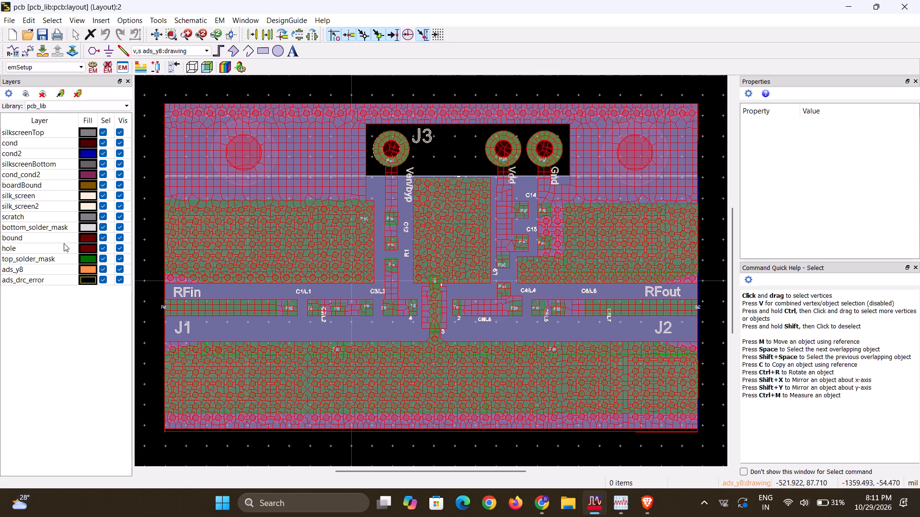
Set the top_solder_mask layer's display colour to bright green #55ff00.
double_click(92, 257)
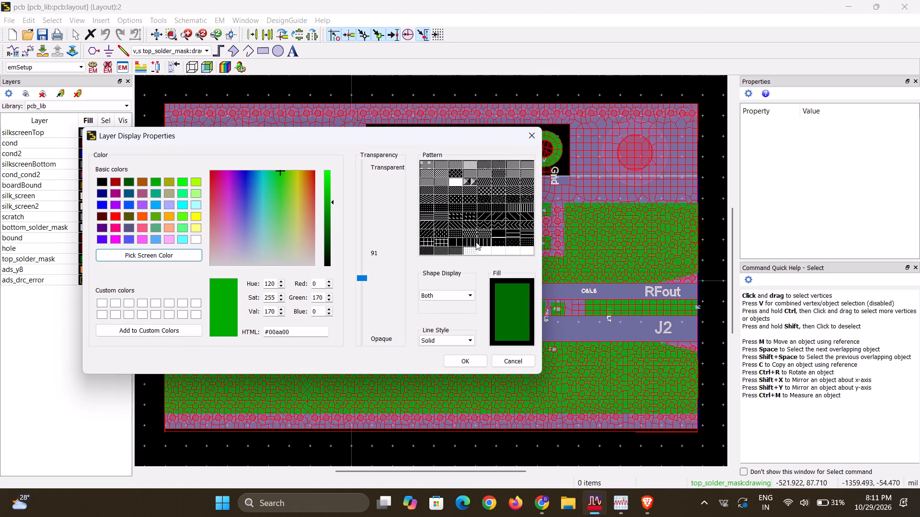
click(184, 218)
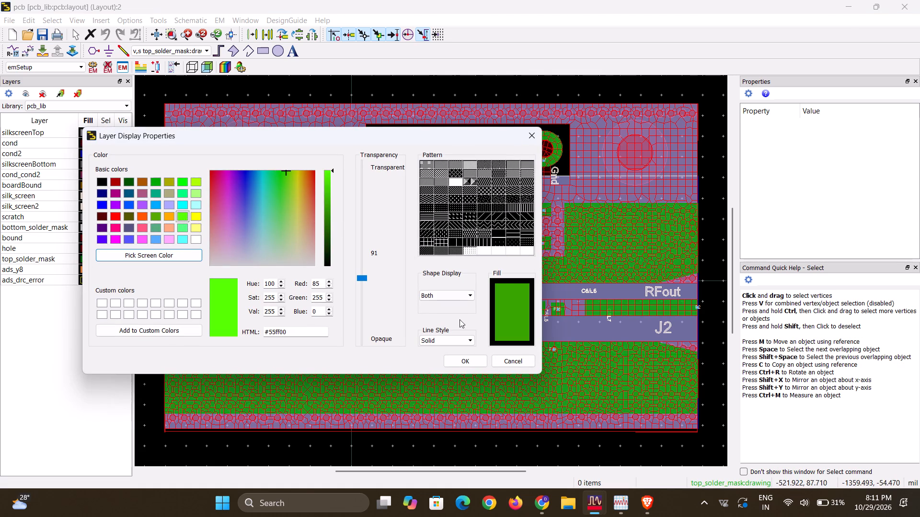
click(470, 355)
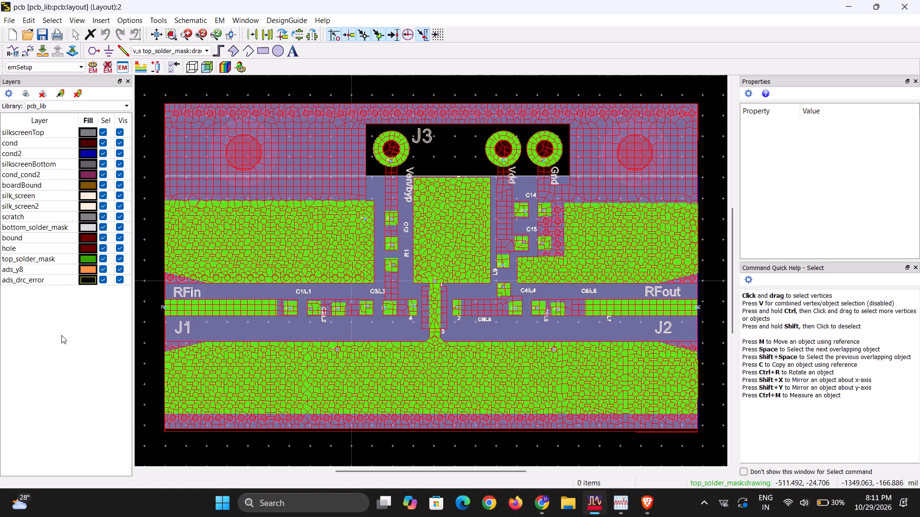
click(61, 335)
Check the display properties of the silk_screen and cond_cond2 layers without changing them.
click(83, 197)
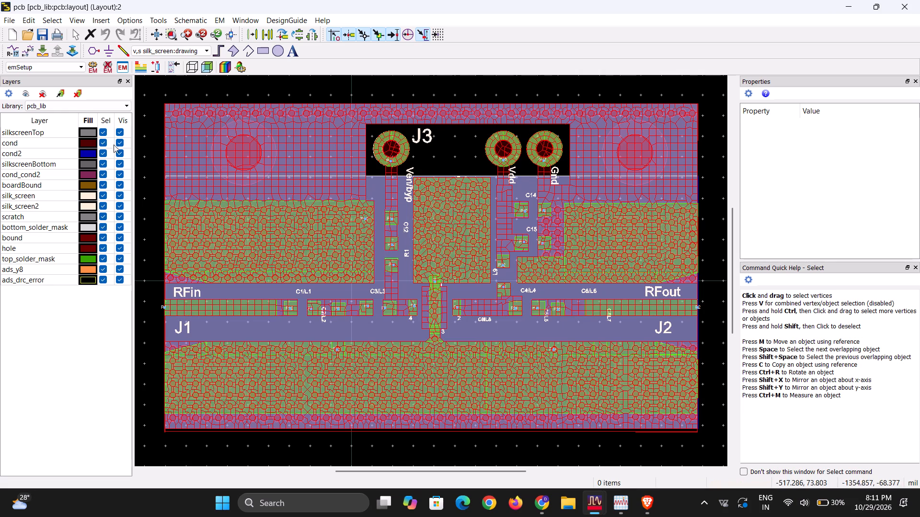
double_click(87, 194)
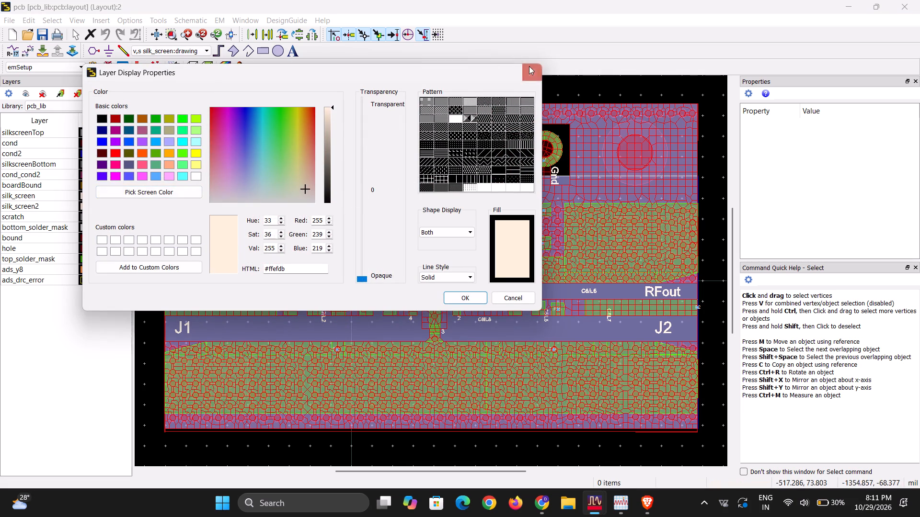
click(529, 66)
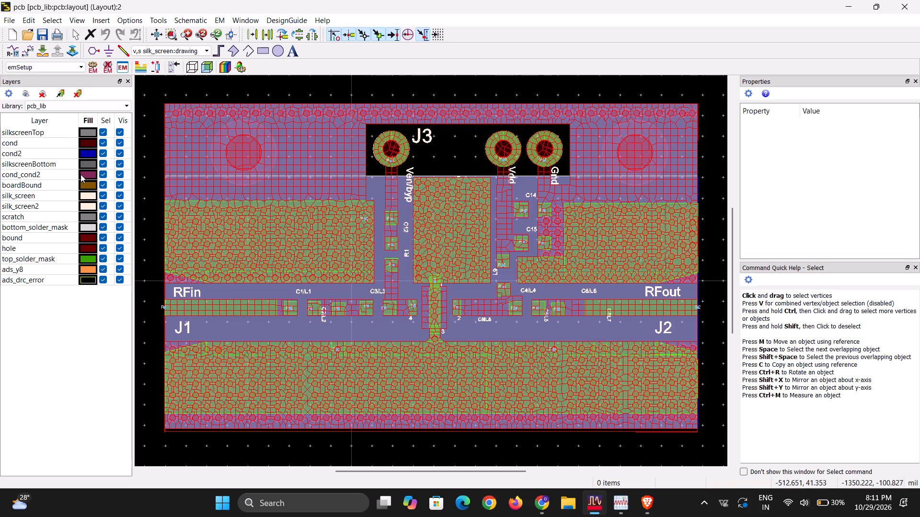
double_click(80, 174)
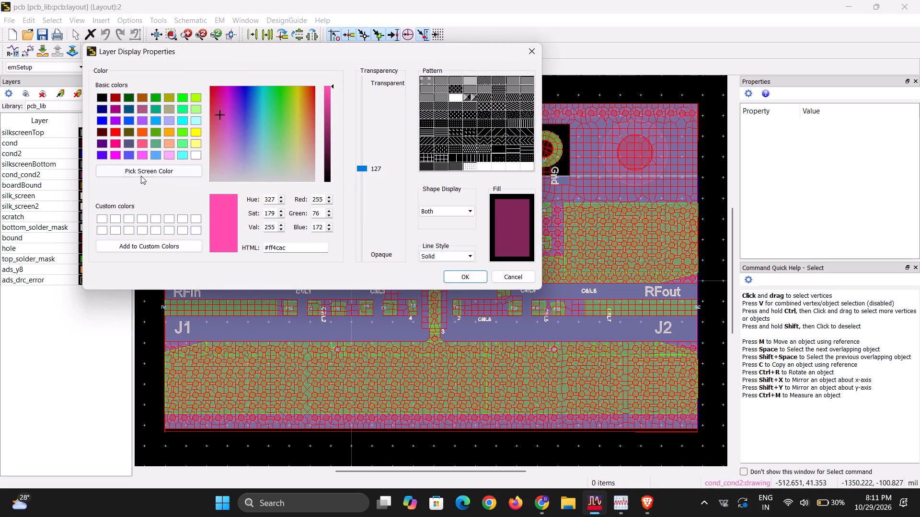
click(534, 44)
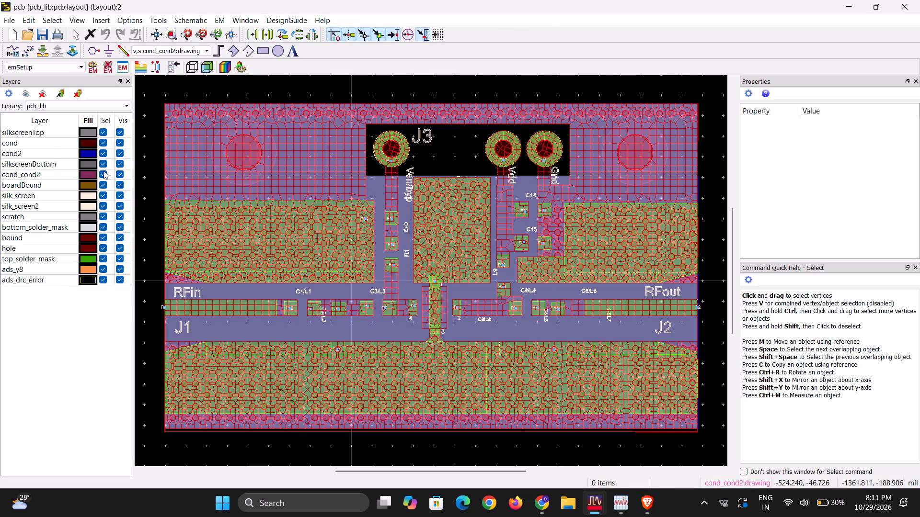
Compare the layout display with cond2, cond and silkscreenTop in turn as the active layer.
click(88, 152)
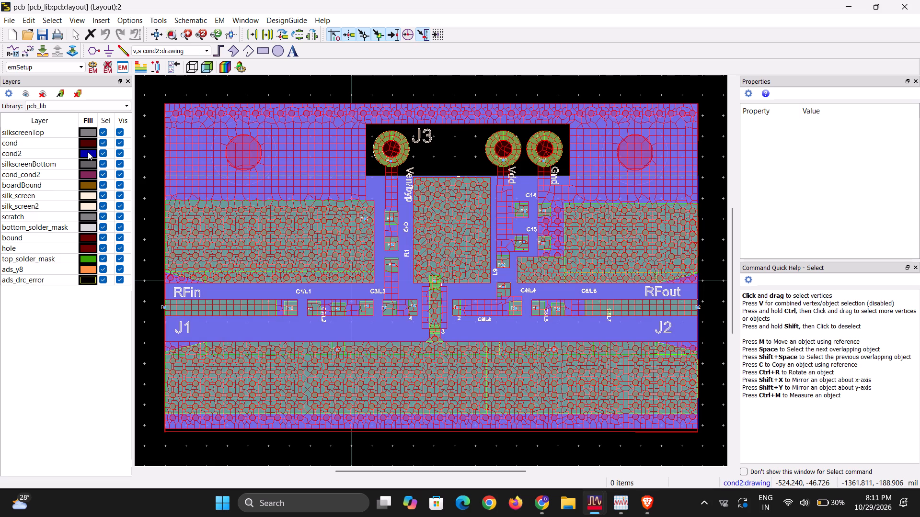
click(89, 145)
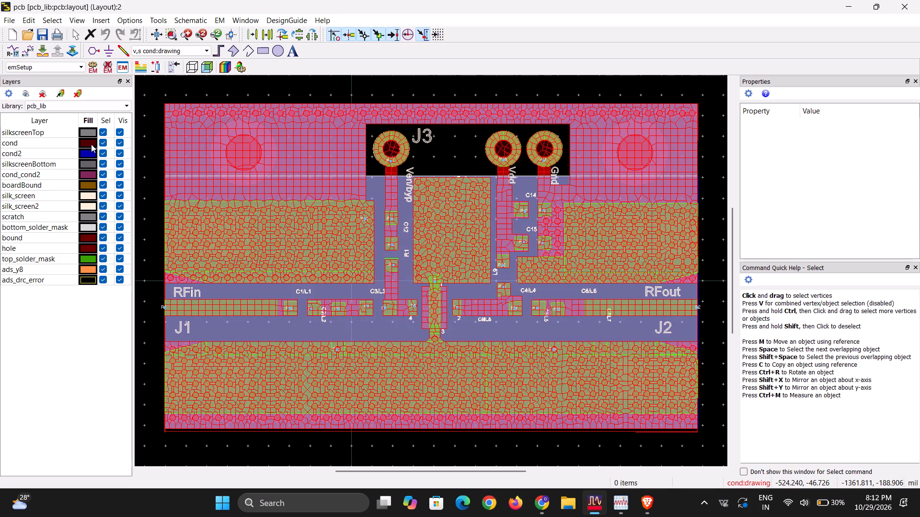
click(100, 349)
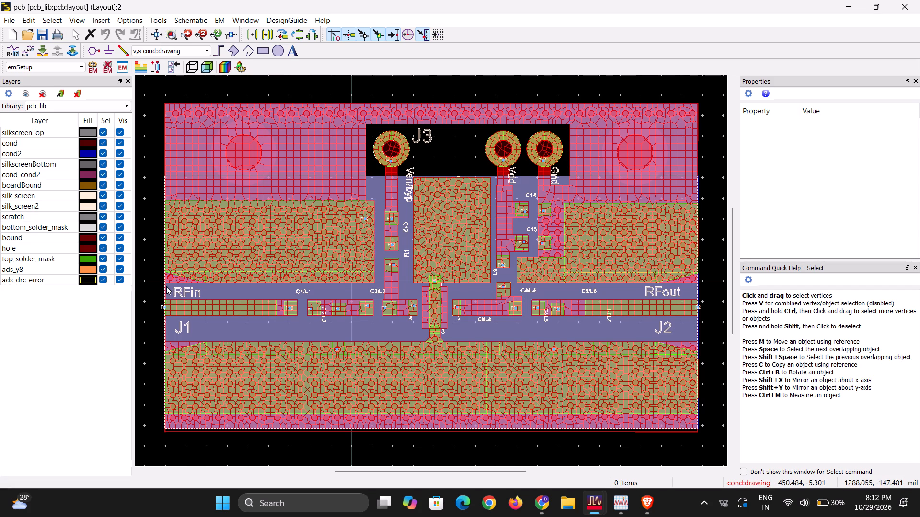
click(79, 335)
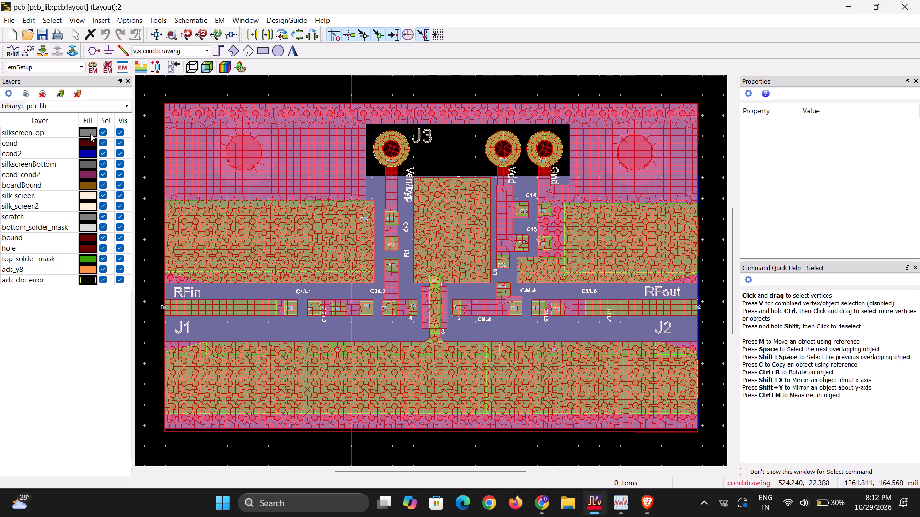
click(90, 134)
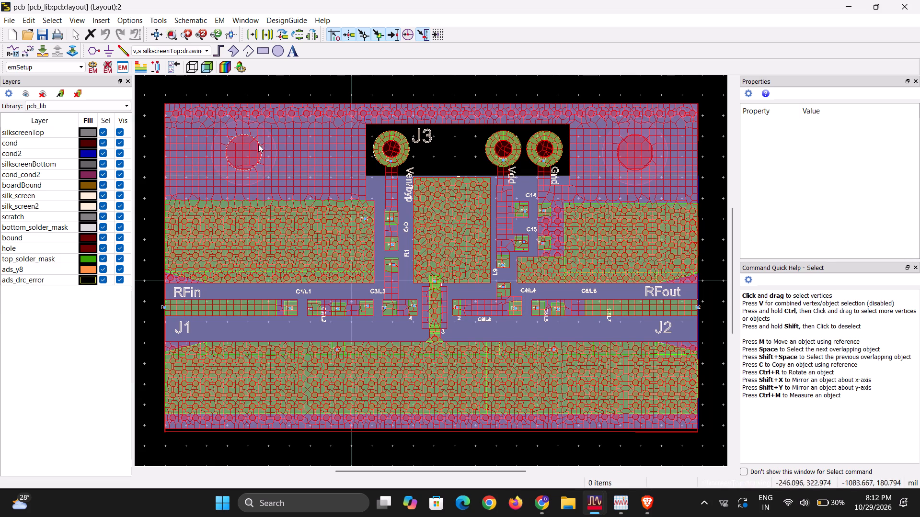
click(400, 86)
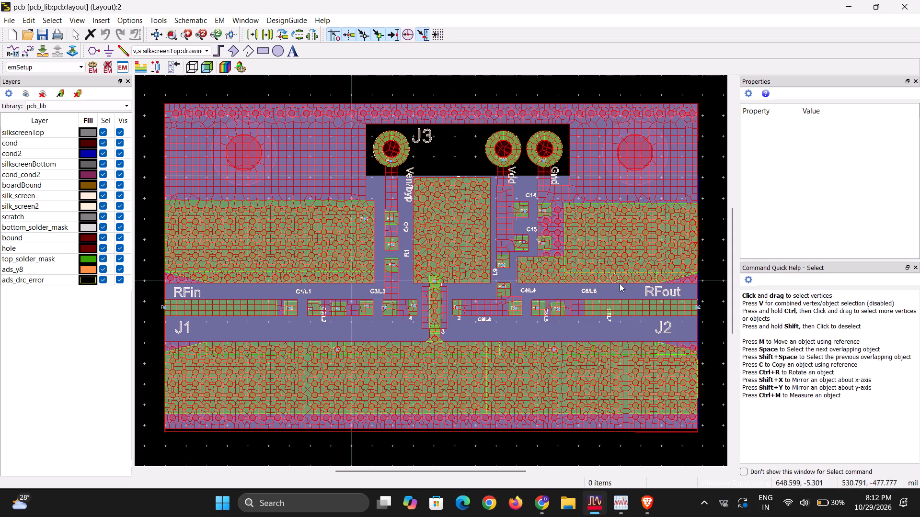
Inspect the RFout trace's properties, fit the whole board in view and check the Ven/byp trace.
click(628, 303)
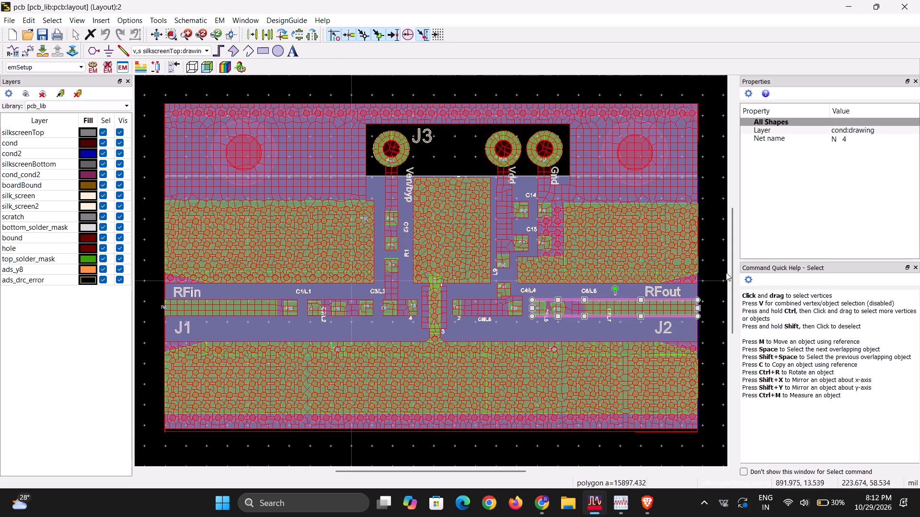
click(726, 272)
click(157, 34)
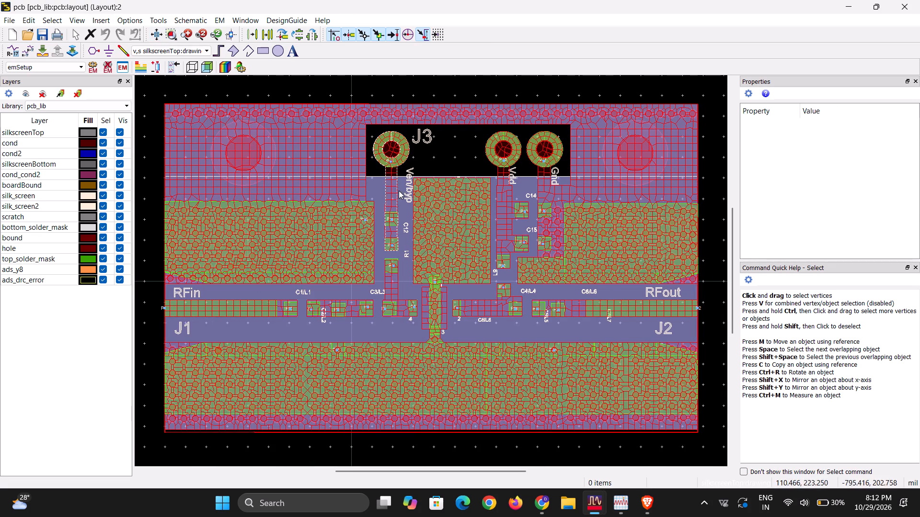
click(394, 196)
click(441, 160)
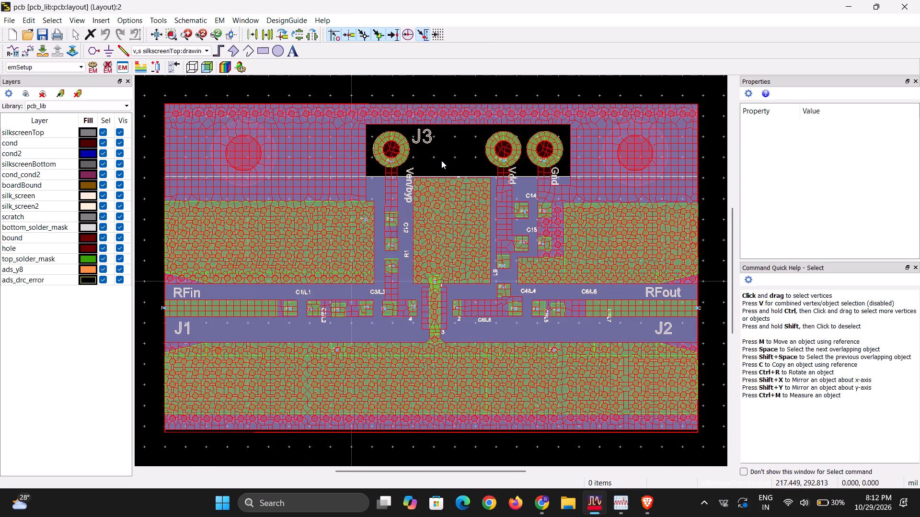
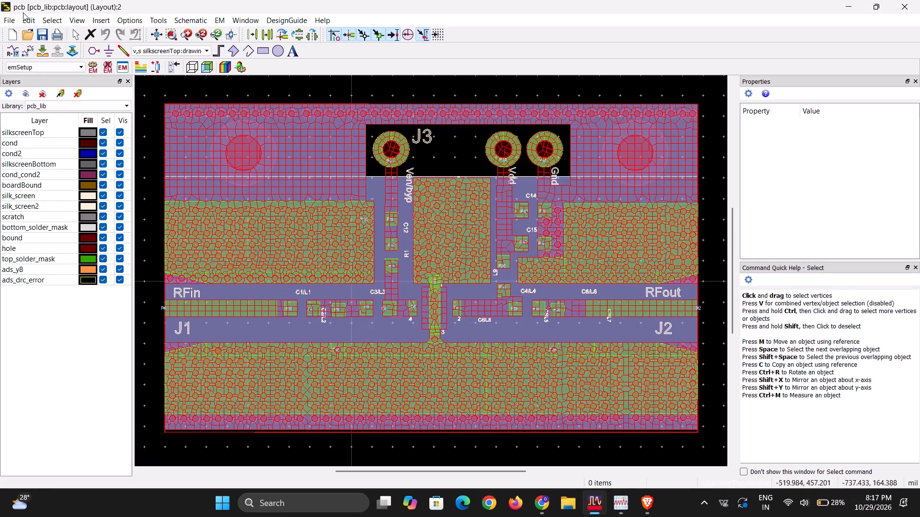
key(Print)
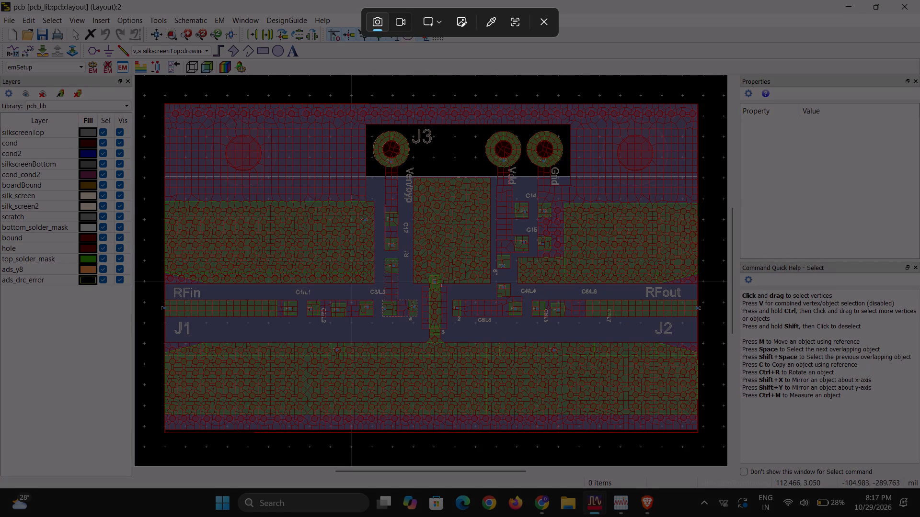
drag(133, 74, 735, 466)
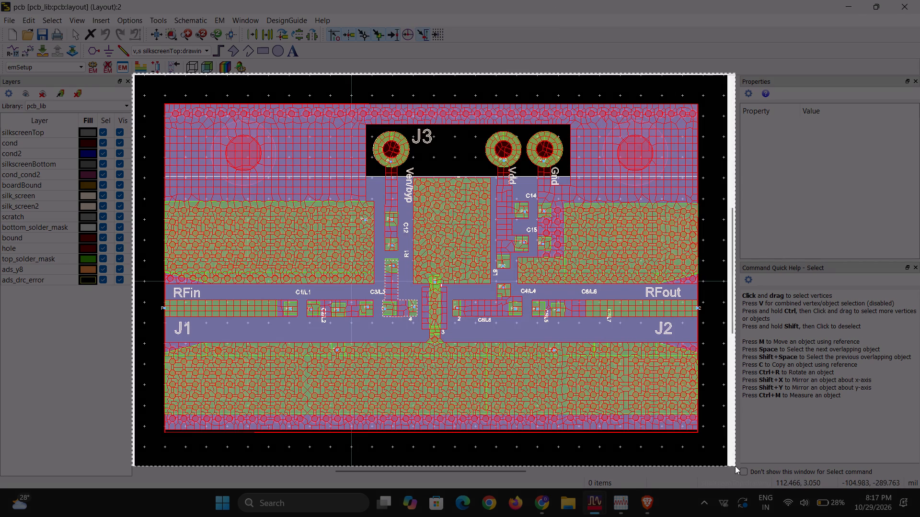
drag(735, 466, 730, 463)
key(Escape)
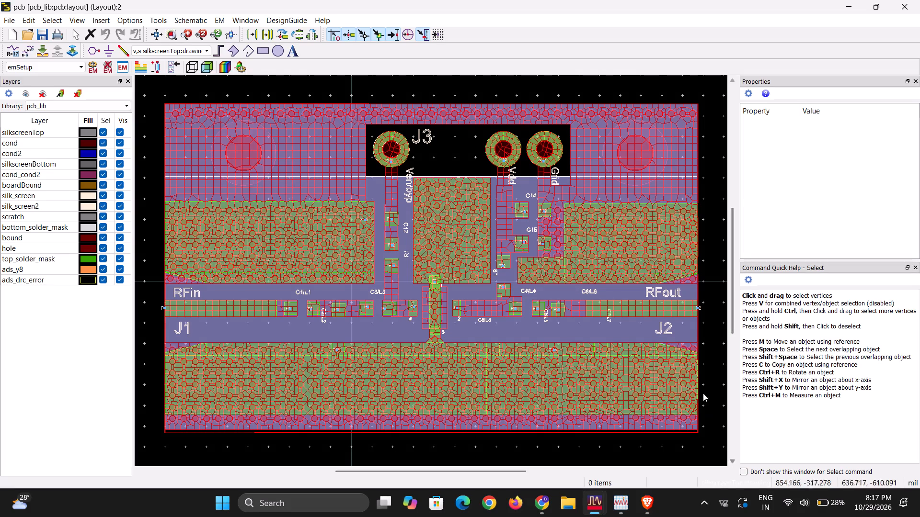
Capture a rectangular screenshot covering the Layers list together with the full PCB layout view.
key(Print)
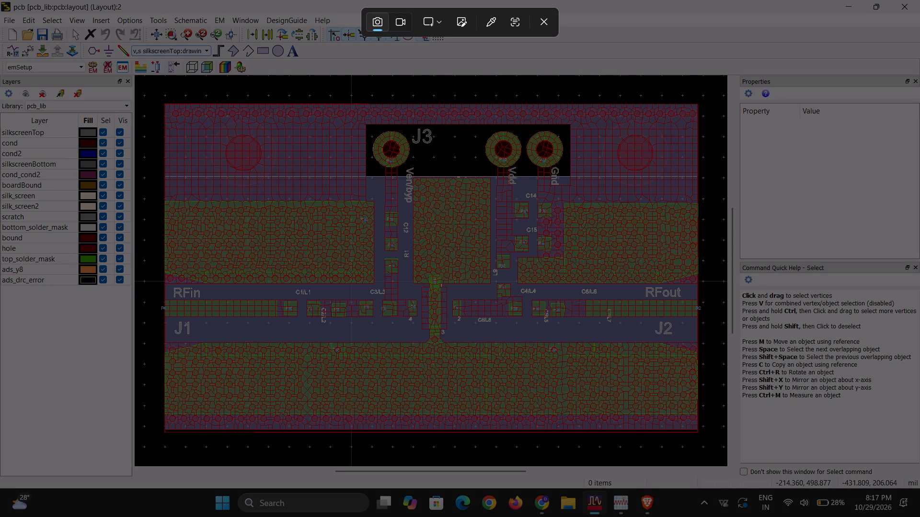
drag(0, 73, 626, 449)
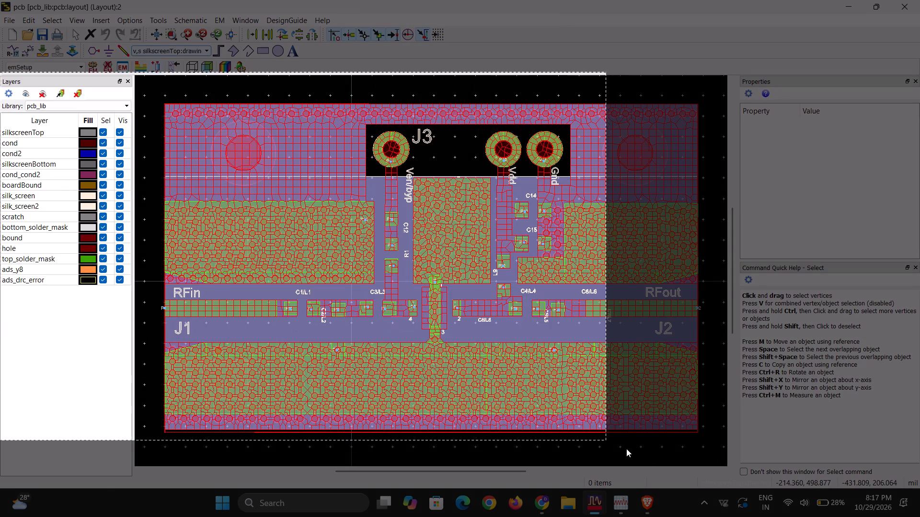
drag(626, 449, 726, 465)
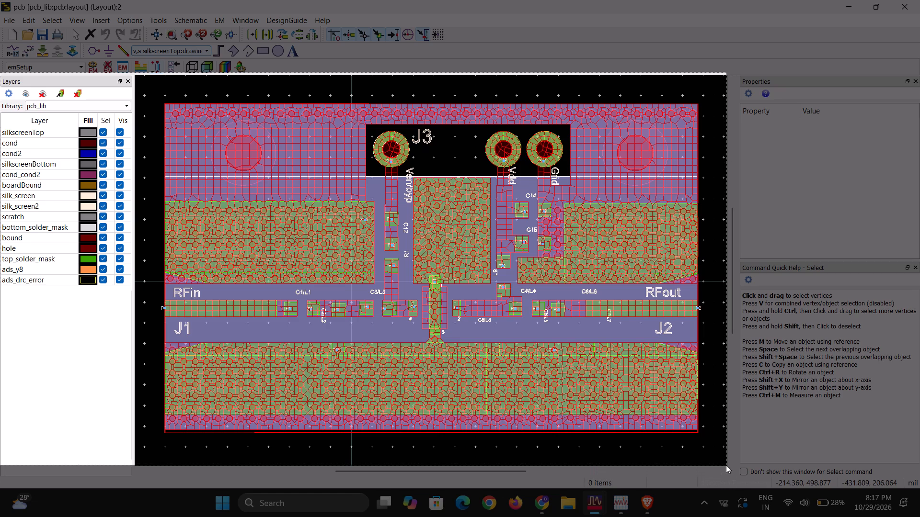
drag(726, 465, 726, 465)
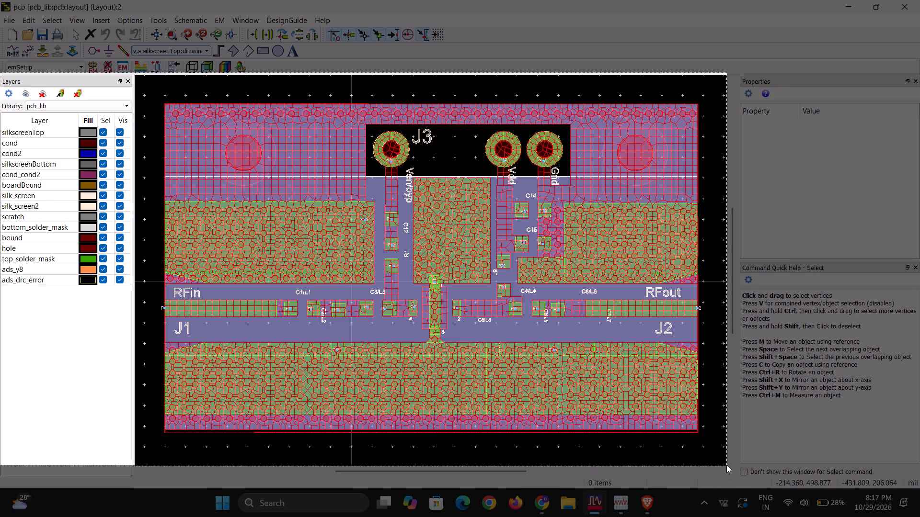
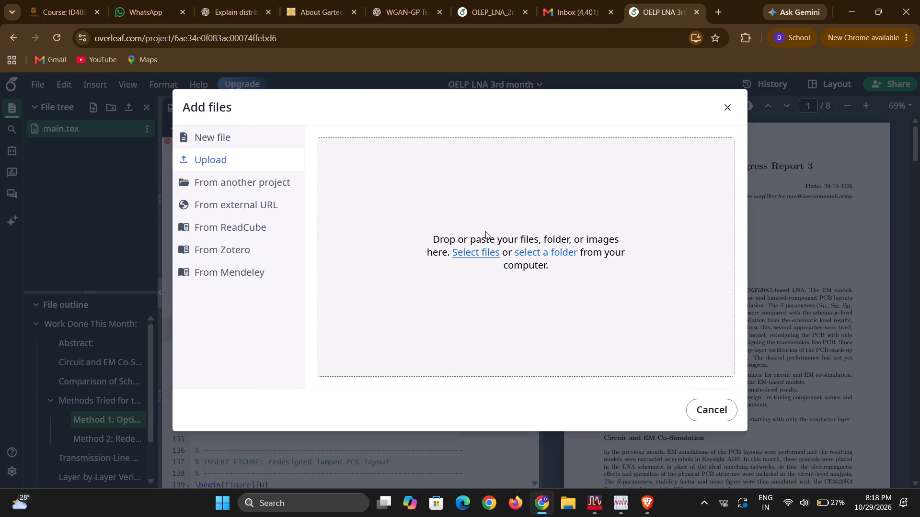
Upload the captured PCB layout screenshot to the Overleaf report project from the clipboard.
key(ctrl+v)
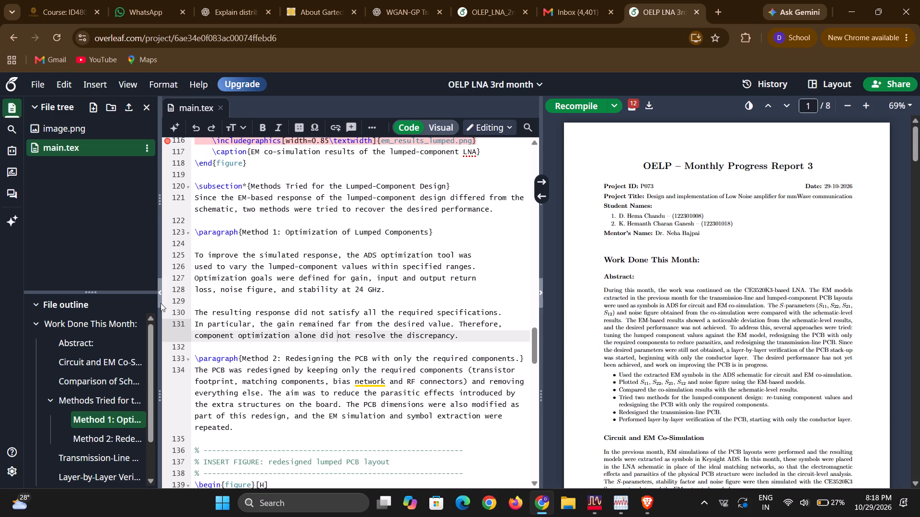
Look through the compiled report's pages to check which figures still need their images.
scroll(742, 256, down, 6)
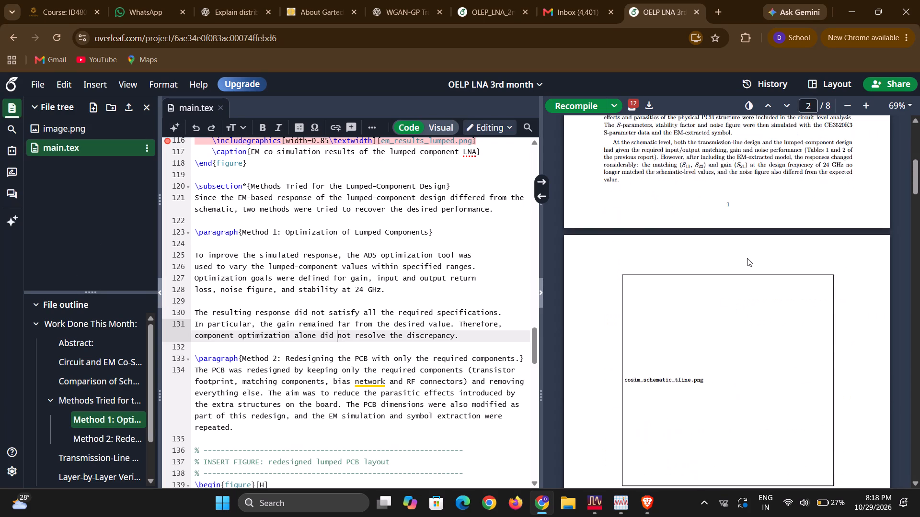
scroll(747, 258, down, 2)
scroll(745, 353, down, 4)
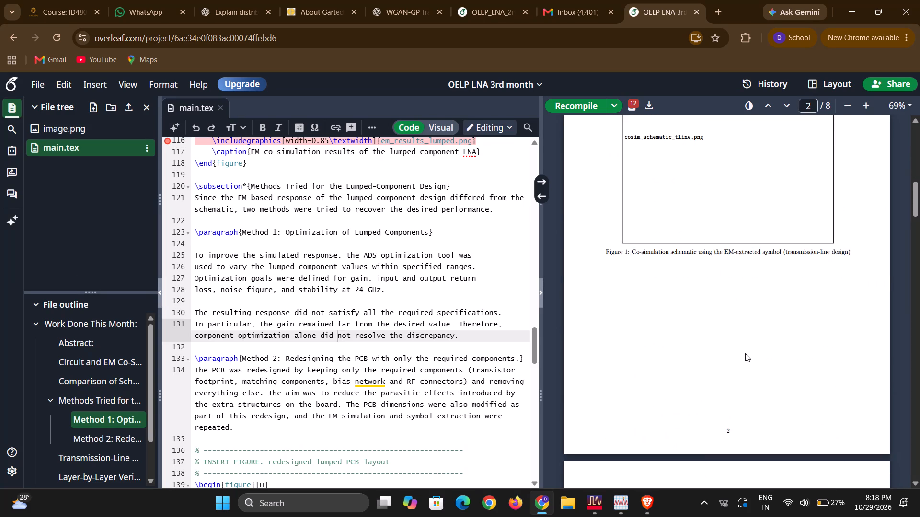
scroll(745, 353, down, 1)
scroll(745, 353, up, 1)
scroll(745, 353, down, 2)
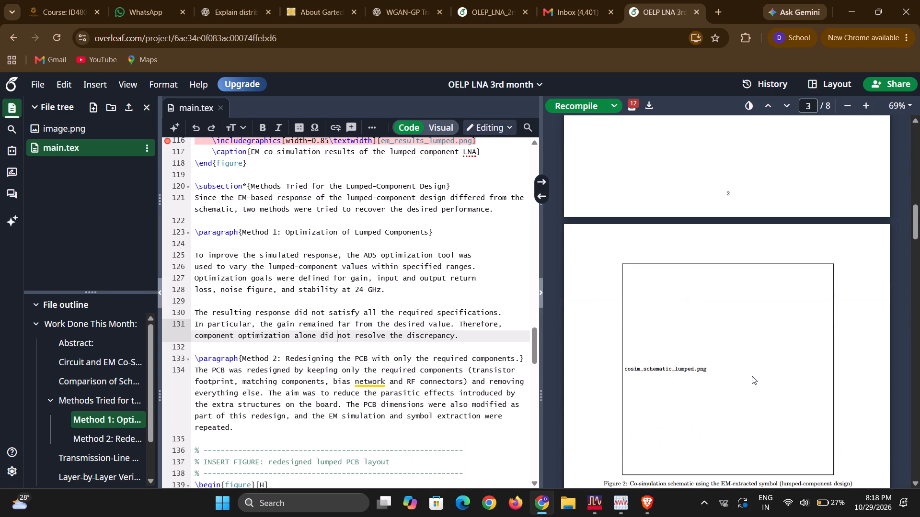
scroll(751, 373, down, 1)
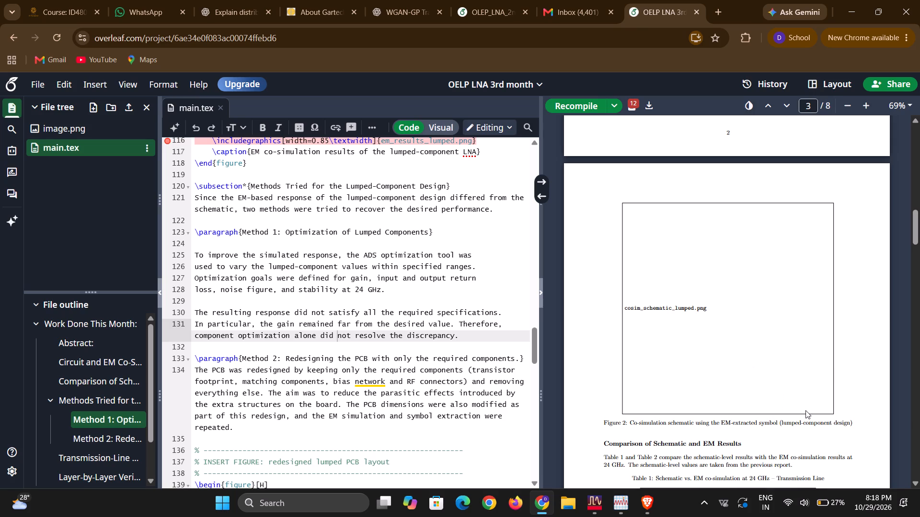
scroll(805, 410, down, 9)
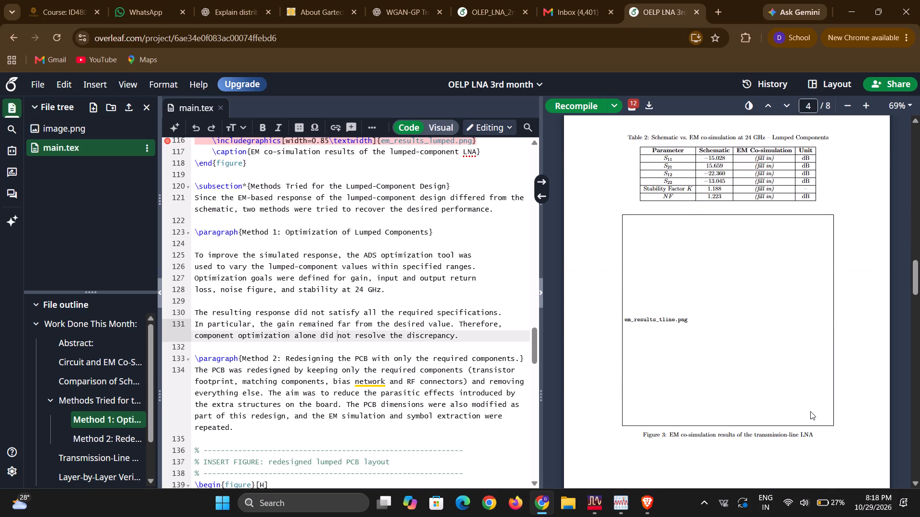
scroll(787, 373, down, 2)
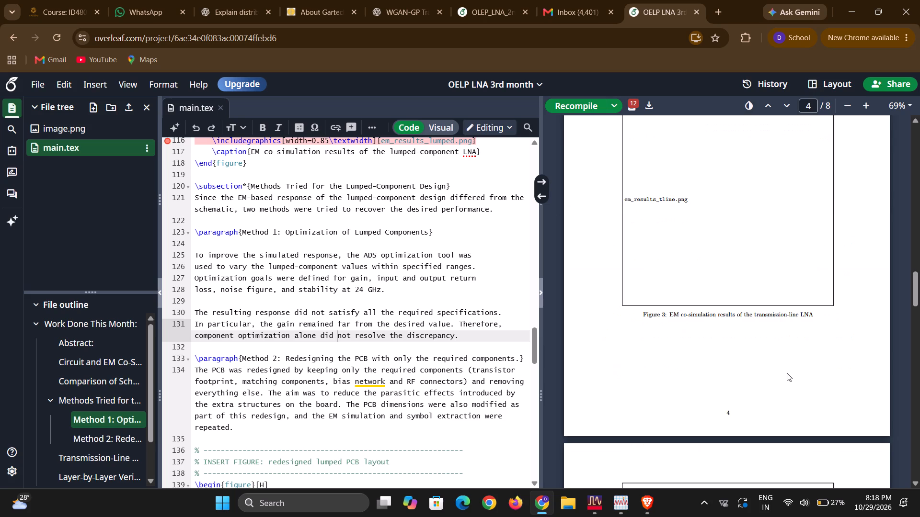
scroll(787, 373, down, 6)
Replace Figure 2's image file cosim_schematic_lumped.png with image.png in the LaTeX source and recompile the report.
scroll(787, 373, up, 2)
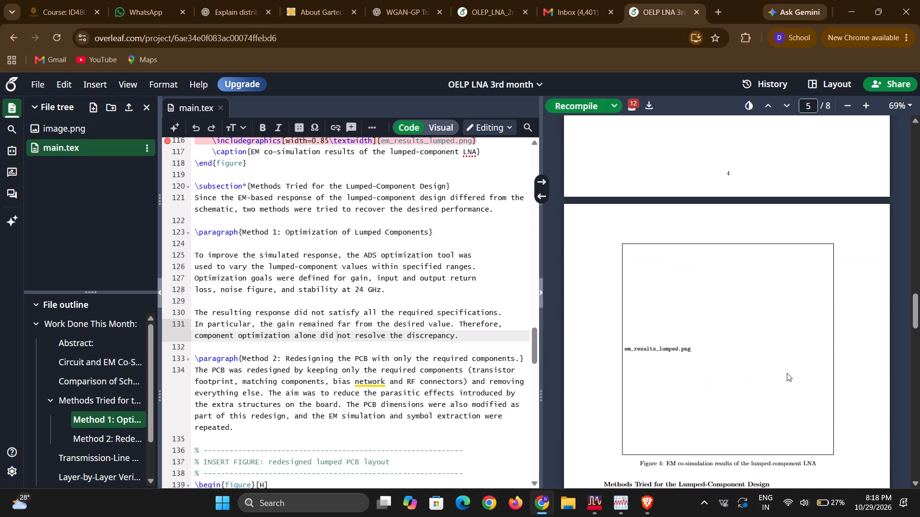
scroll(787, 373, up, 15)
double_click(661, 315)
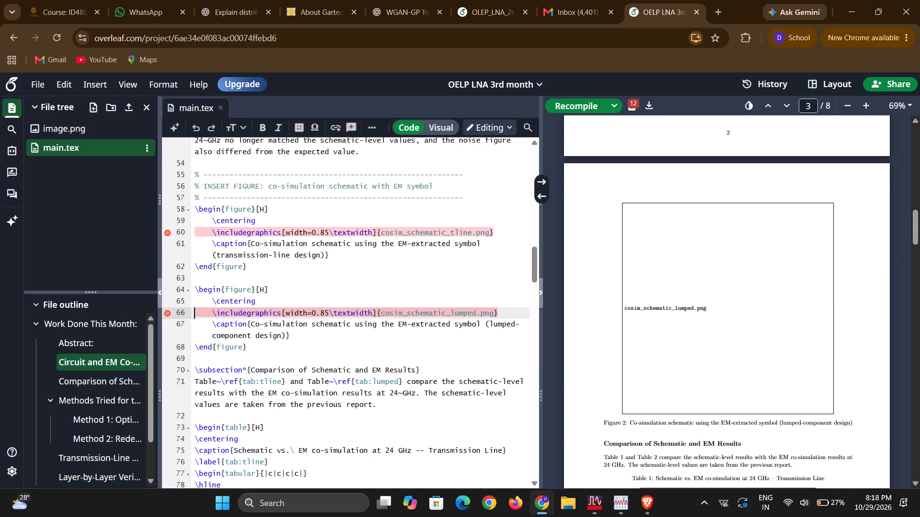
drag(495, 315, 389, 314)
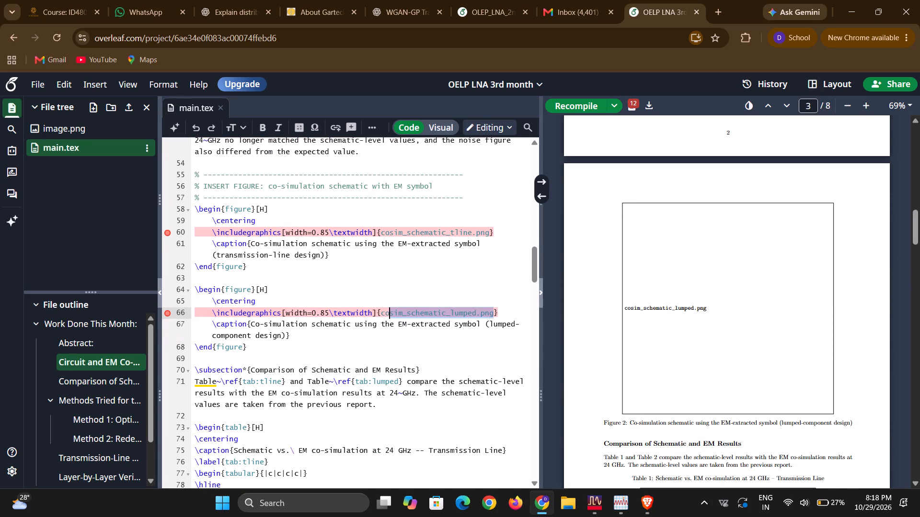
drag(389, 314, 385, 314)
key(BackSpace)
key(BackSpace)
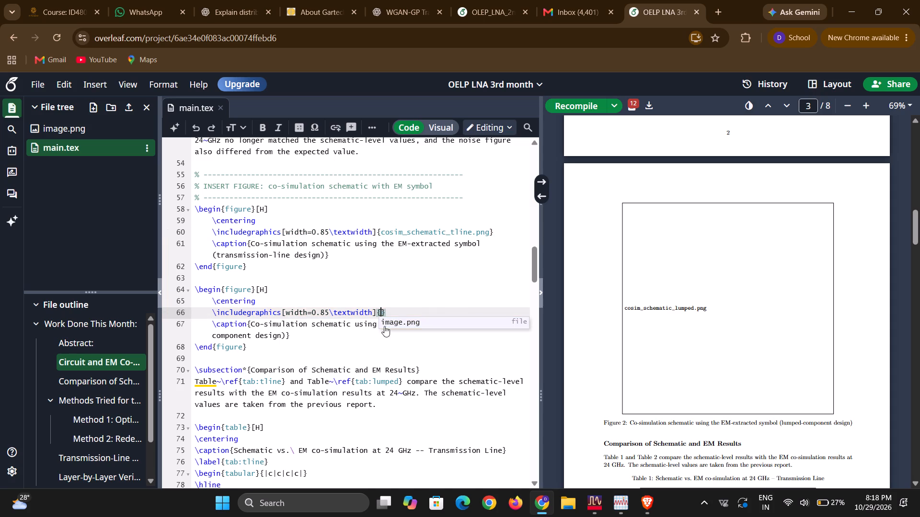
click(408, 320)
click(588, 104)
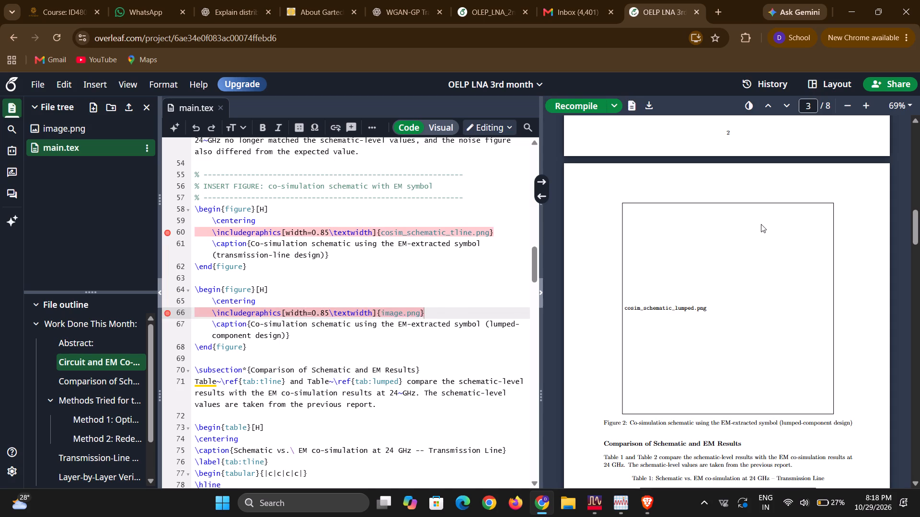
Examine how the PCB layout image appears in Figure 2 of the compiled report, including a close-up view.
scroll(756, 267, up, 3)
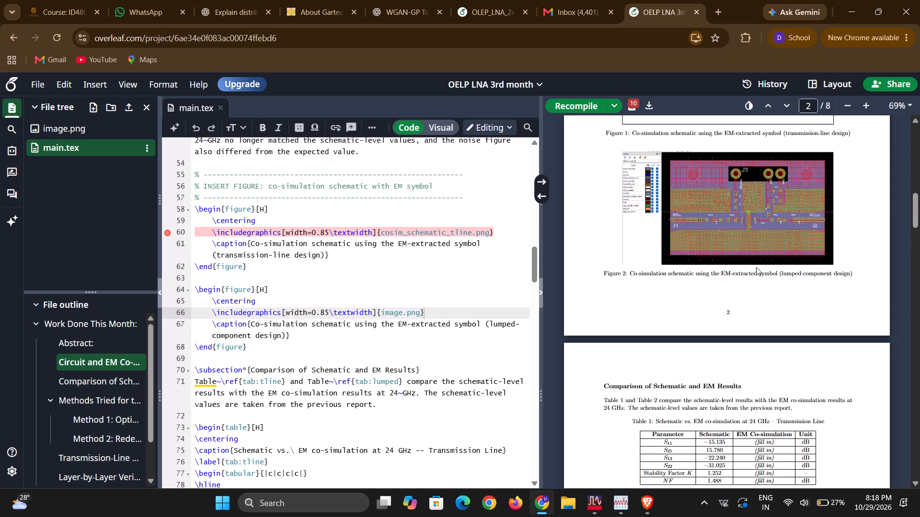
scroll(756, 269, up, 8)
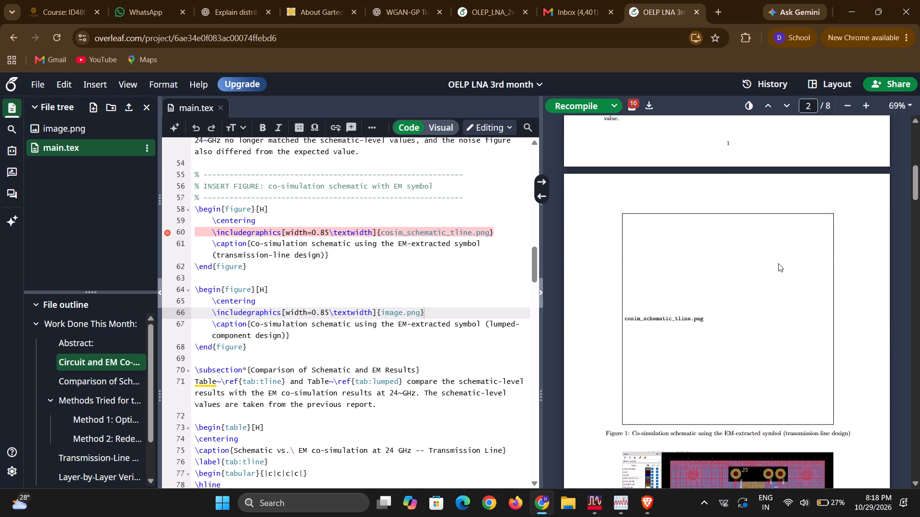
scroll(778, 265, down, 4)
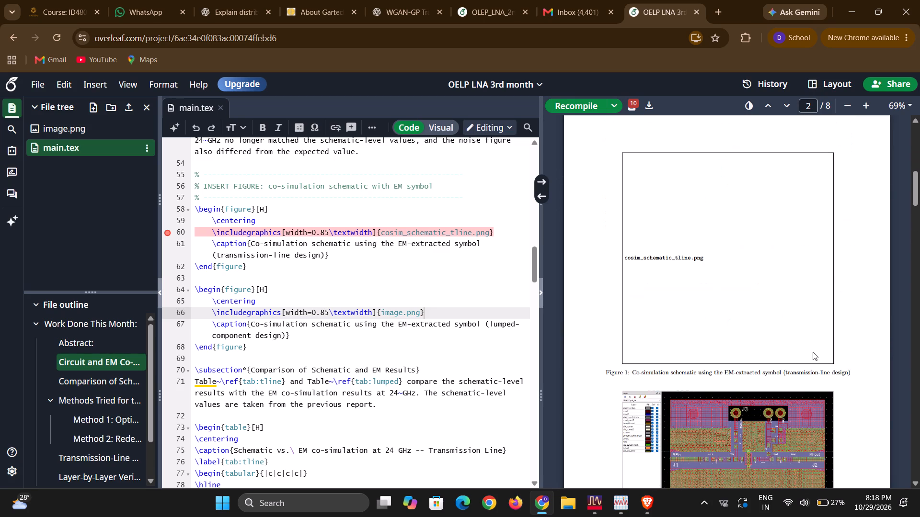
scroll(851, 317, down, 5)
scroll(851, 317, up, 3)
click(847, 322)
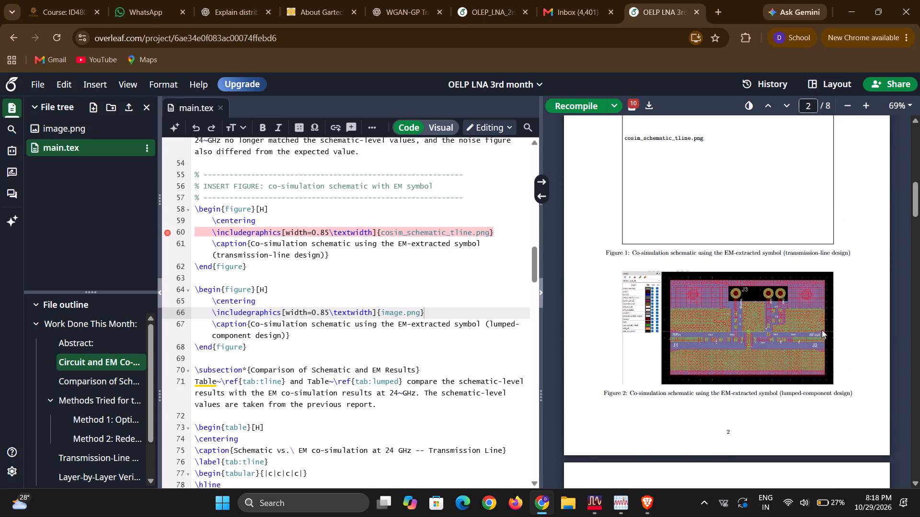
scroll(794, 339, down, 3)
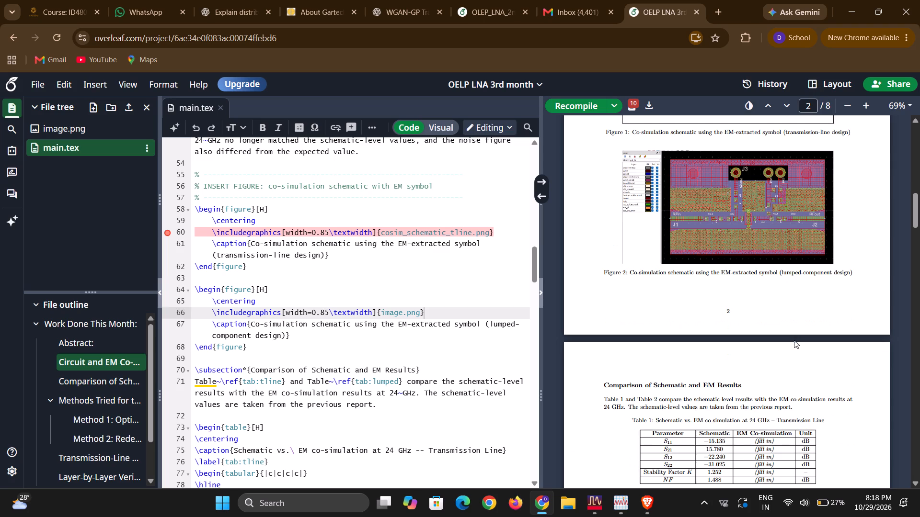
scroll(794, 340, down, 3)
scroll(794, 340, up, 4)
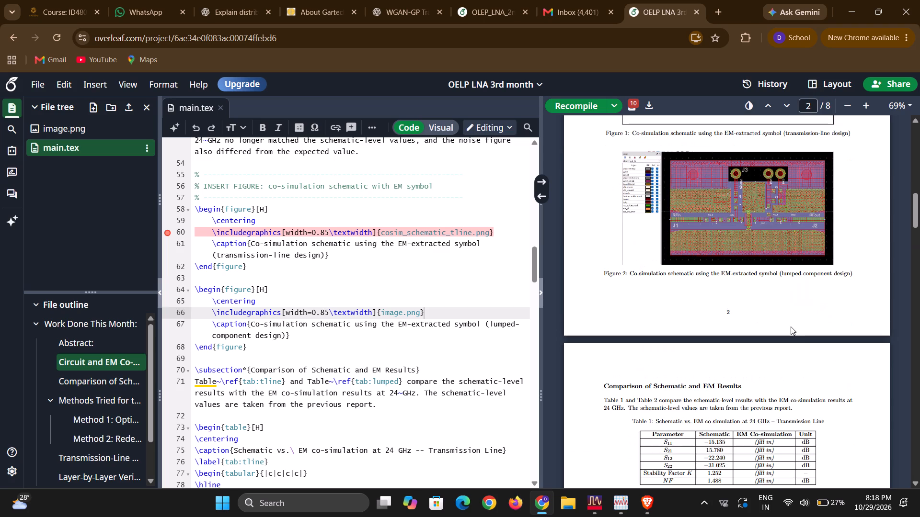
click(752, 212)
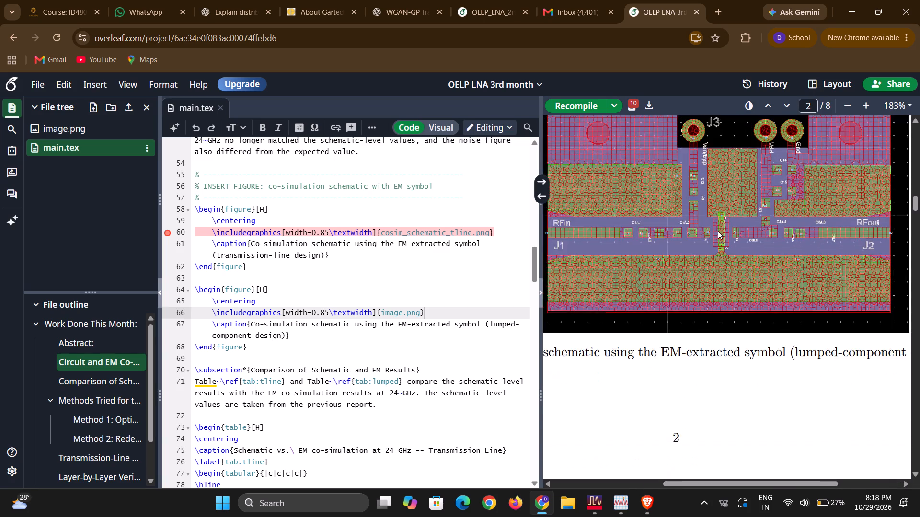
Review the comparison tables, the methods tried and the redesigned PCB figure placeholders in the rest of the compiled report.
scroll(782, 304, down, 3)
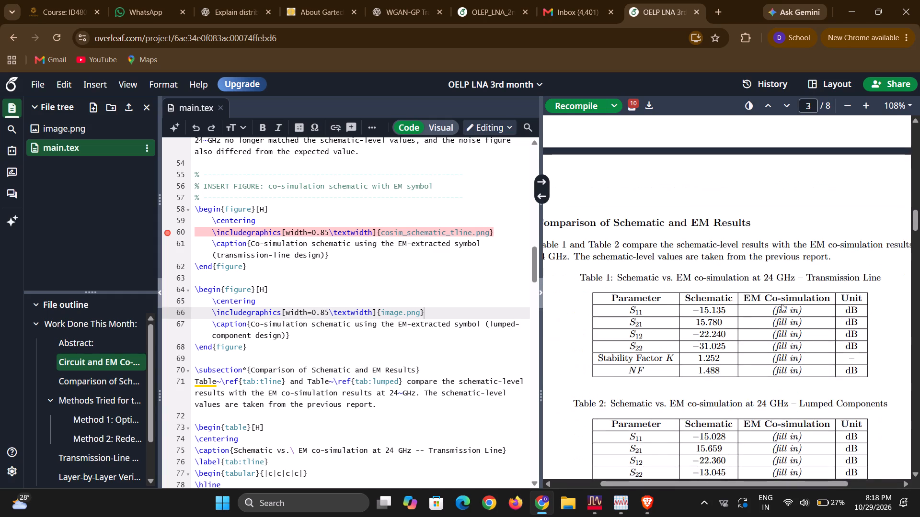
scroll(770, 315, down, 3)
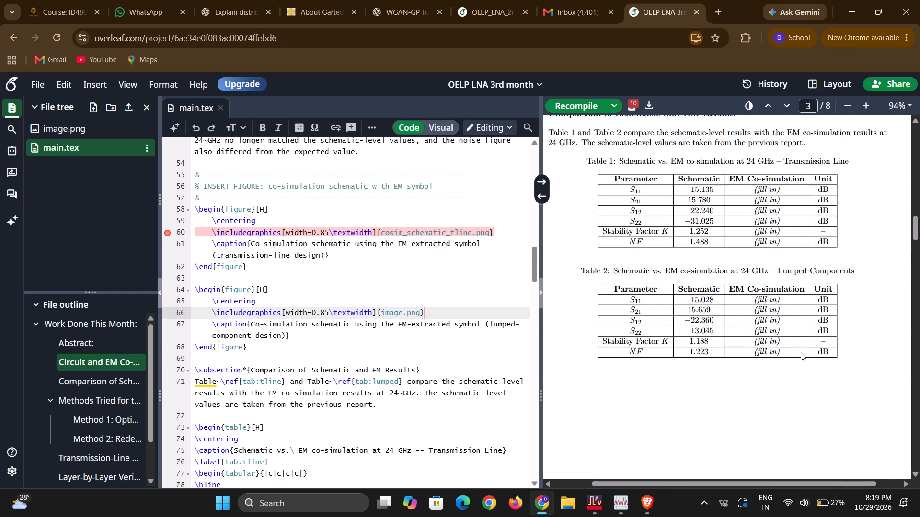
scroll(801, 352, down, 9)
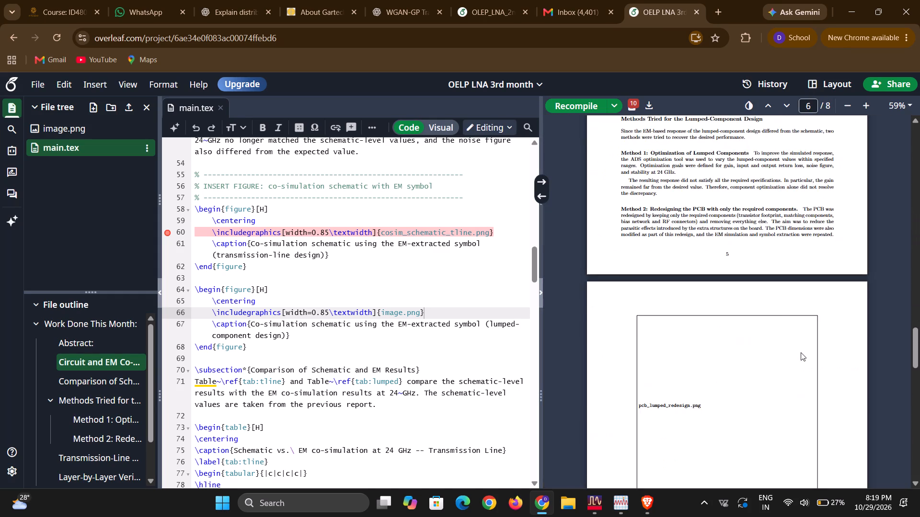
scroll(783, 314, down, 7)
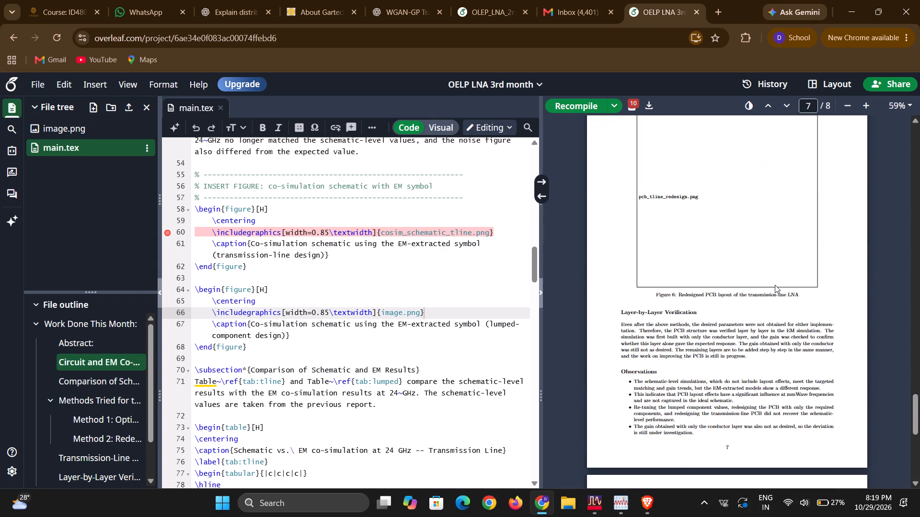
scroll(775, 285, up, 4)
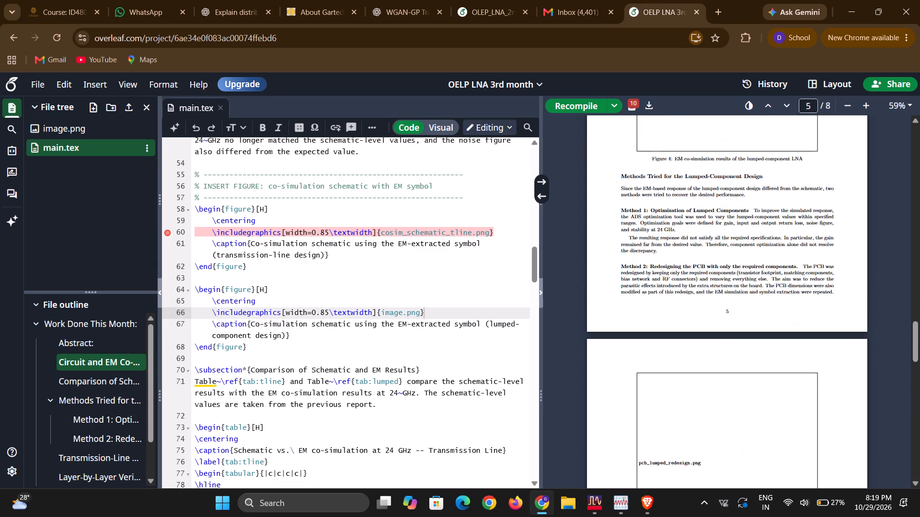
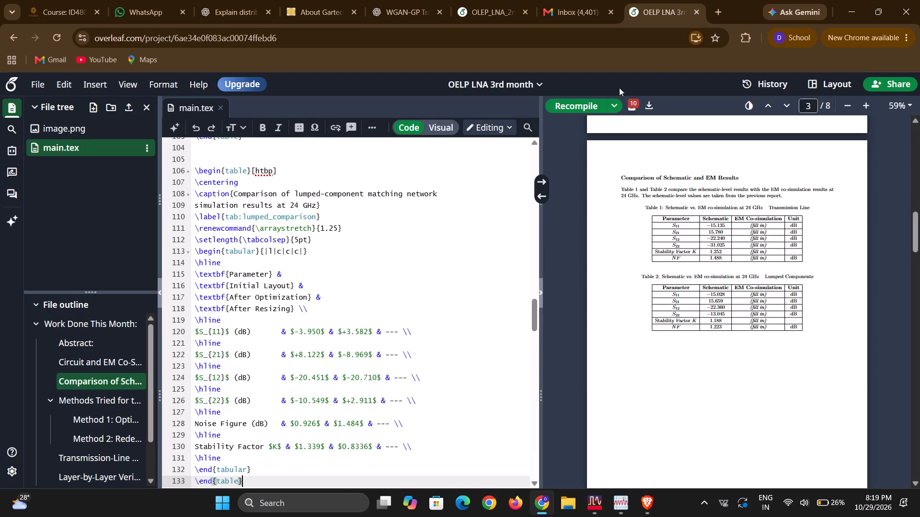
click(591, 104)
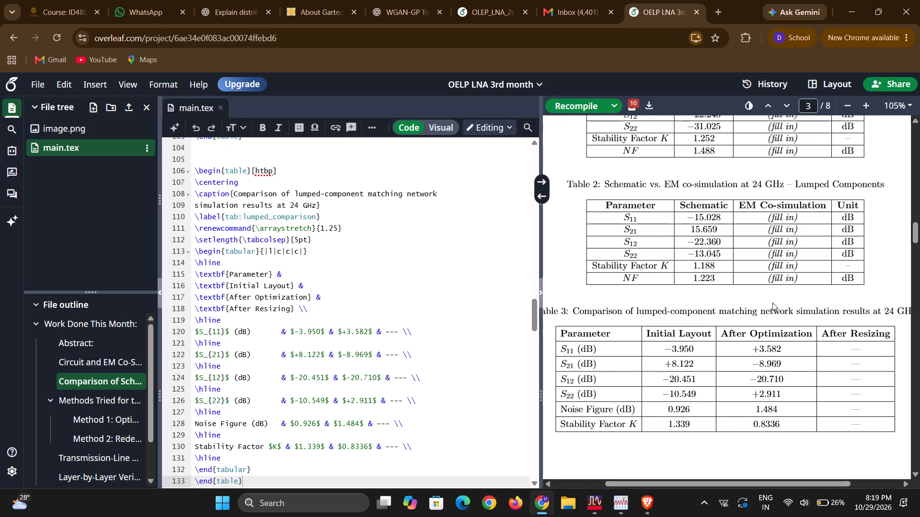
scroll(792, 329, down, 2)
scroll(797, 350, up, 2)
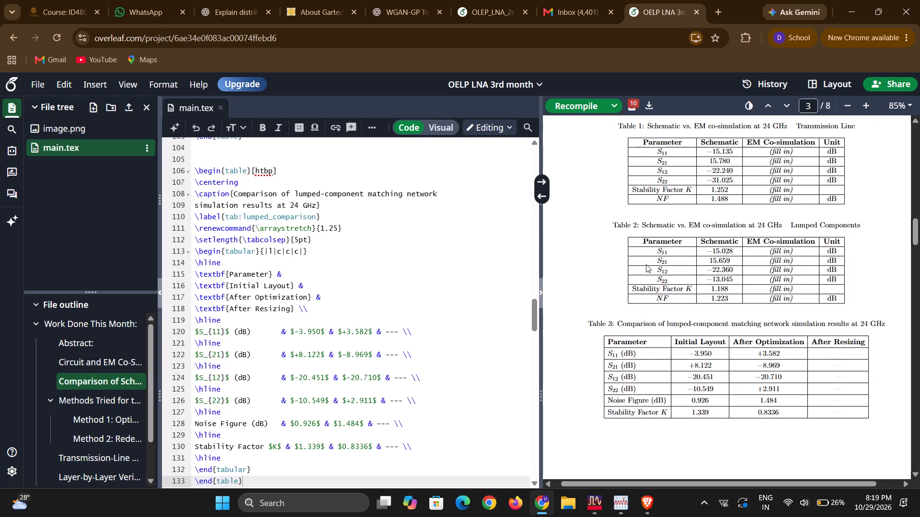
Copy the complete pasted lumped-component comparison table block in main.tex.
scroll(415, 316, down, 3)
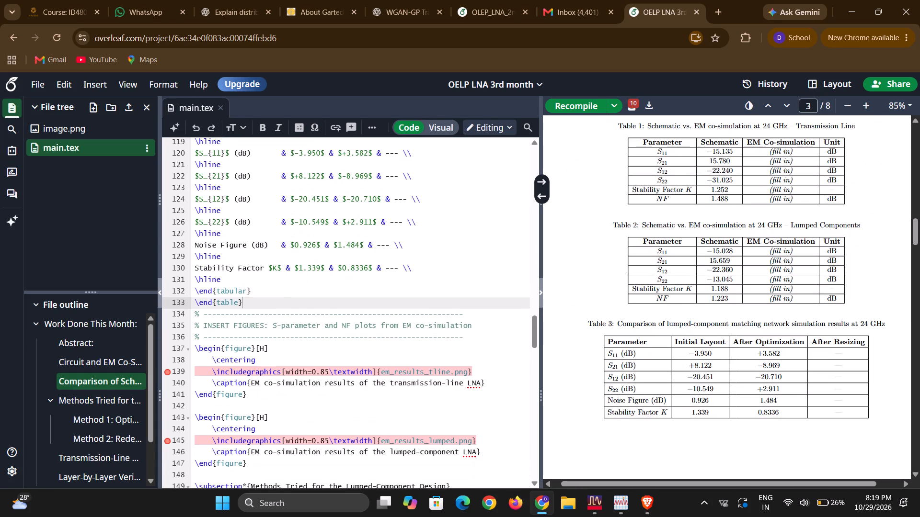
drag(244, 303, 206, 141)
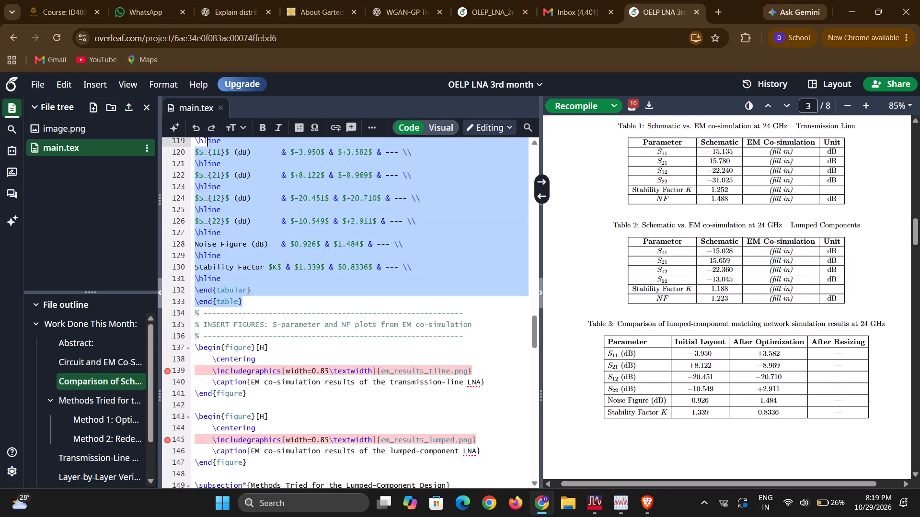
drag(206, 141, 204, 155)
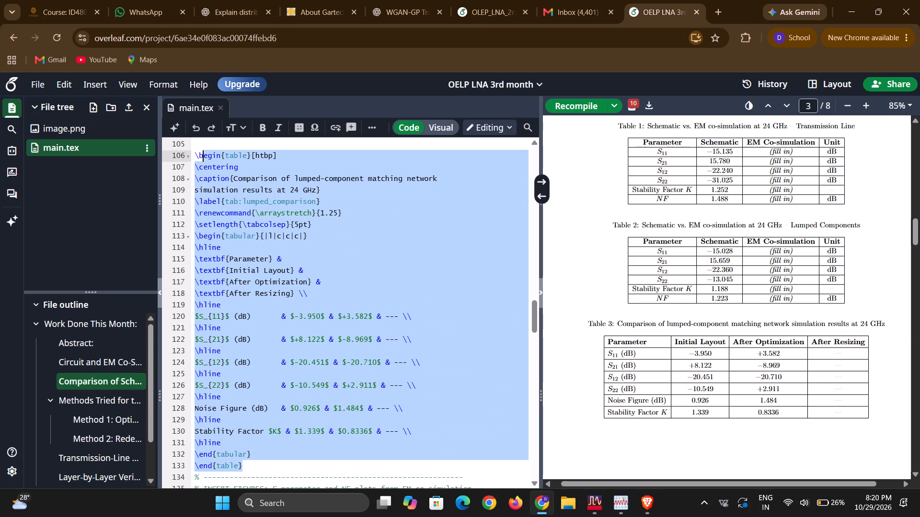
drag(204, 155, 195, 156)
key(ctrl+c)
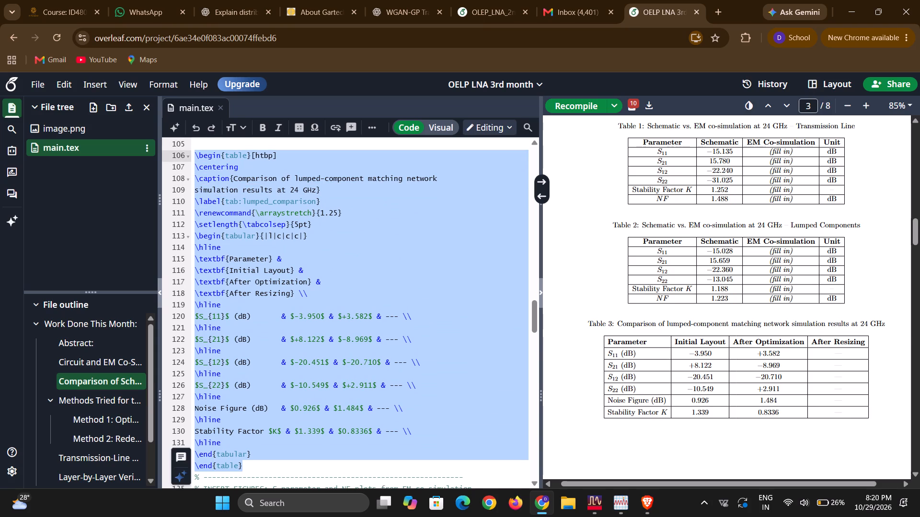
Replace the Transmission Line schematic vs. EM co-simulation table in main.tex with the copied lumped-component comparison table.
scroll(295, 222, up, 5)
drag(300, 225, 312, 242)
scroll(373, 259, up, 3)
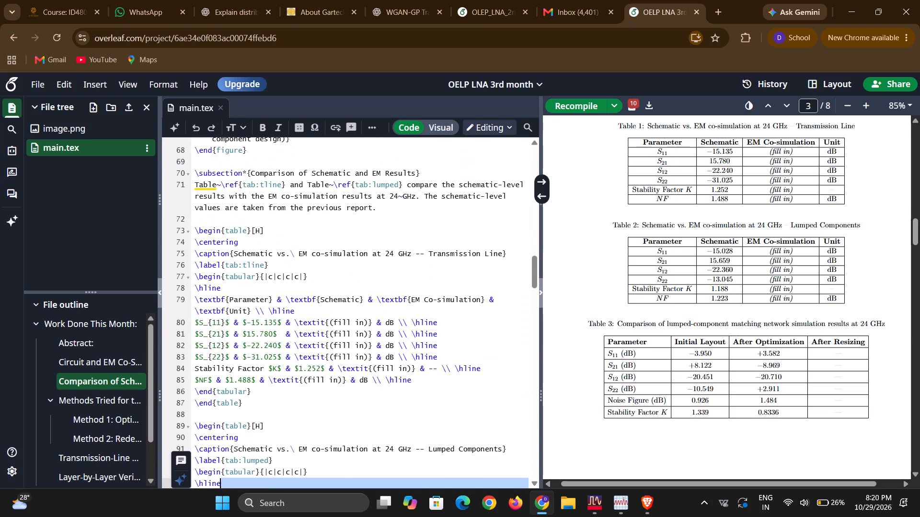
drag(247, 414, 195, 239)
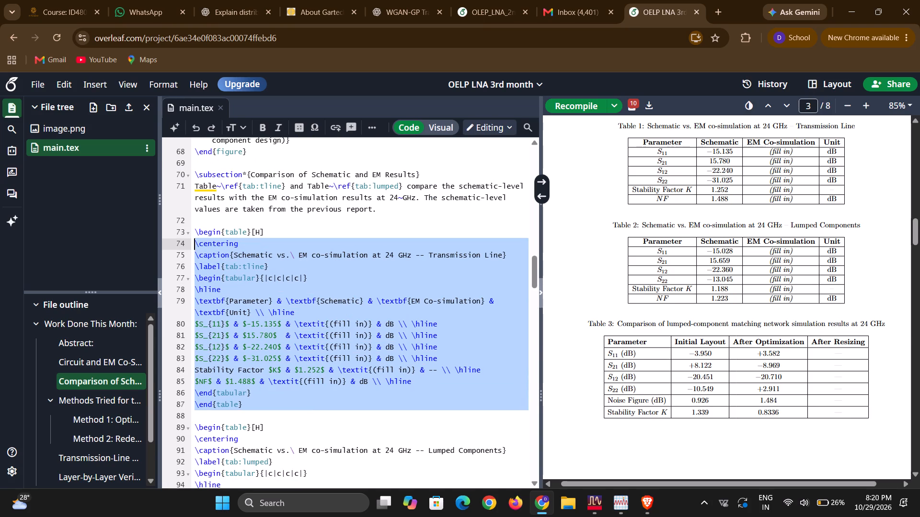
drag(195, 239, 197, 233)
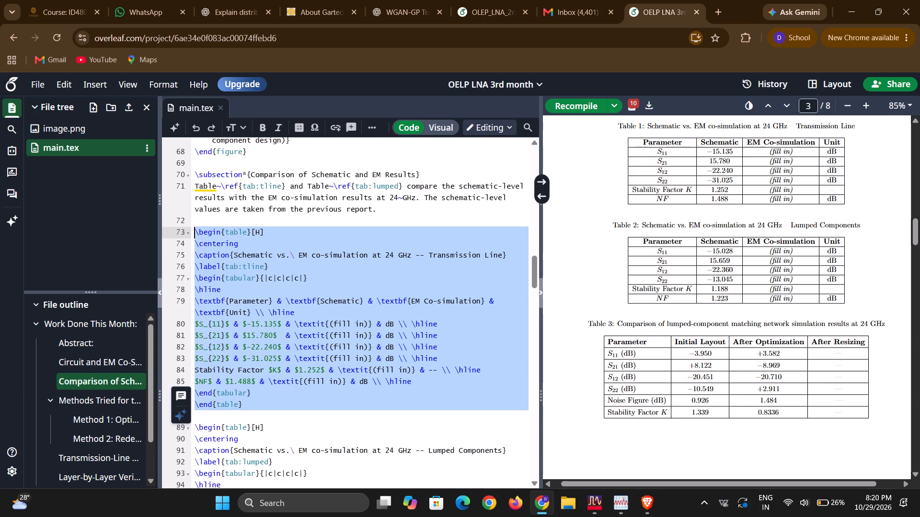
scroll(718, 259, up, 2)
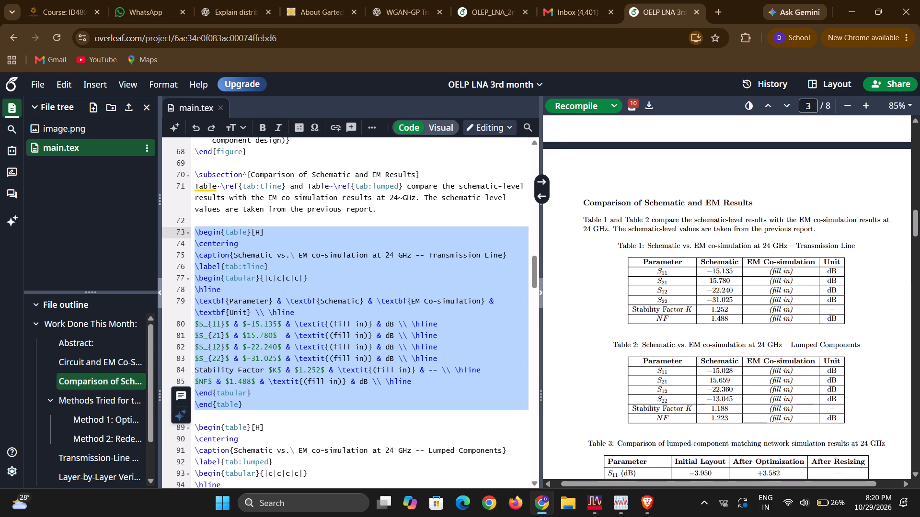
scroll(654, 292, up, 2)
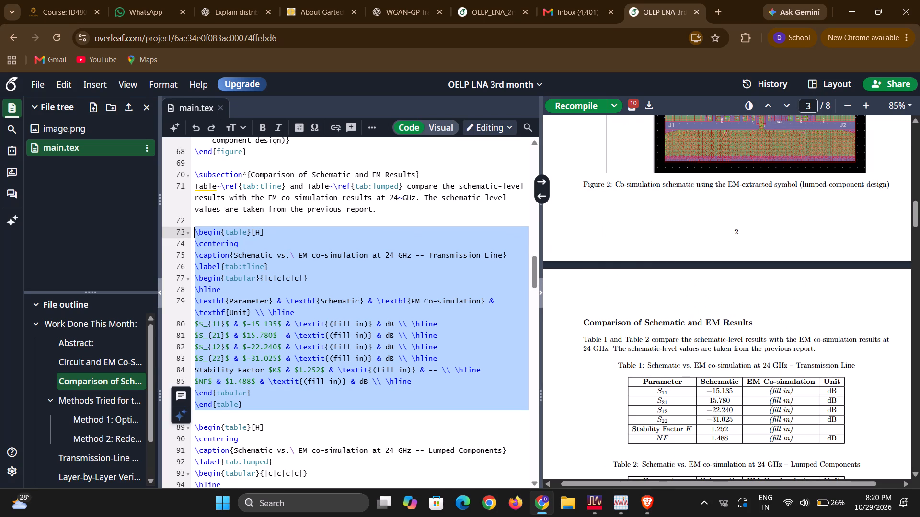
scroll(481, 259, up, 3)
click(377, 248)
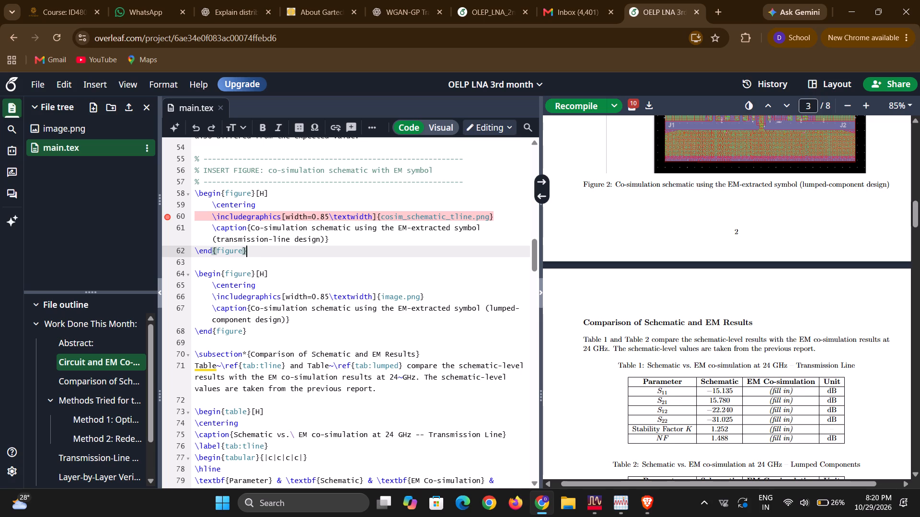
scroll(402, 380, down, 2)
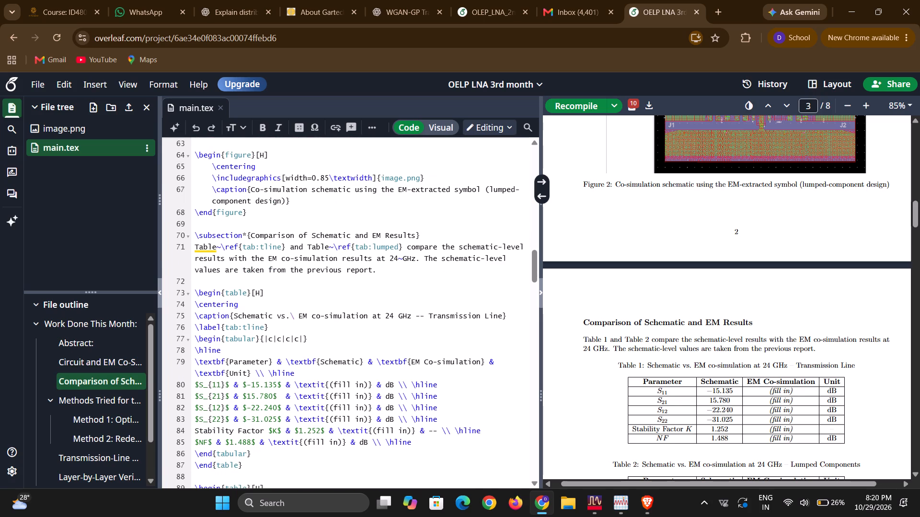
drag(266, 470, 201, 285)
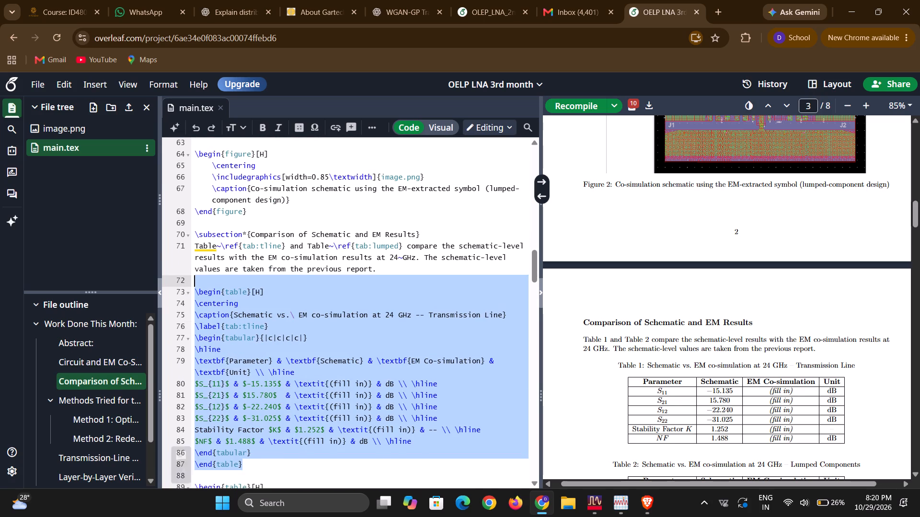
key(BackSpace)
key(Return)
key(ctrl+v)
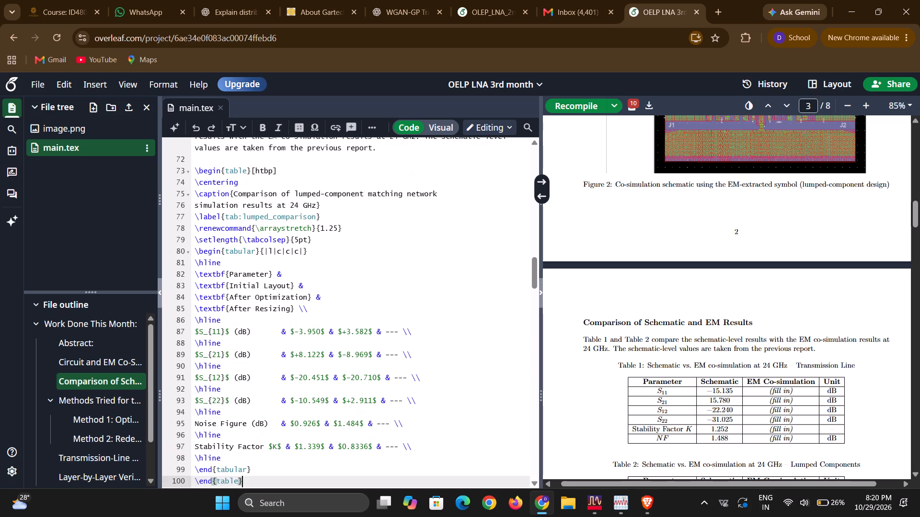
Delete the duplicate comparison table above the S-parameter and NF plots comment in main.tex and recompile the report.
scroll(395, 358, down, 4)
click(386, 326)
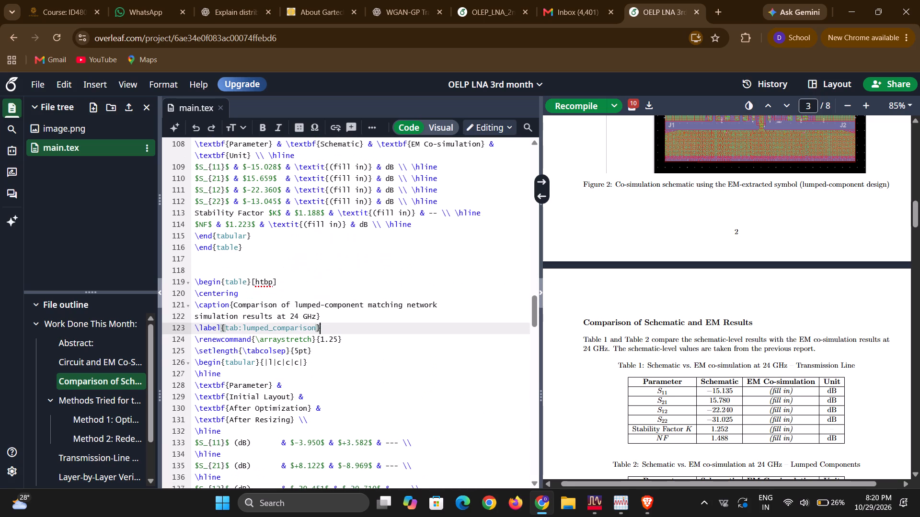
scroll(495, 223, down, 2)
scroll(256, 444, down, 1)
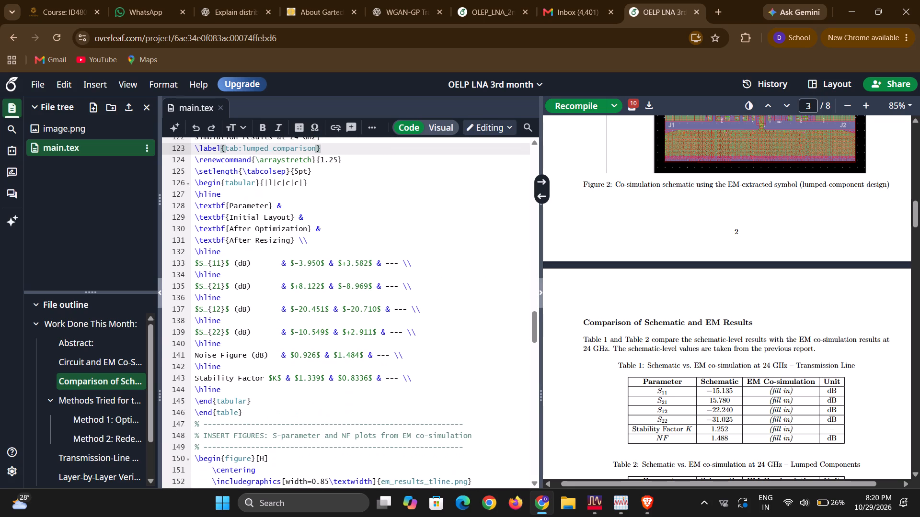
drag(247, 411, 197, 292)
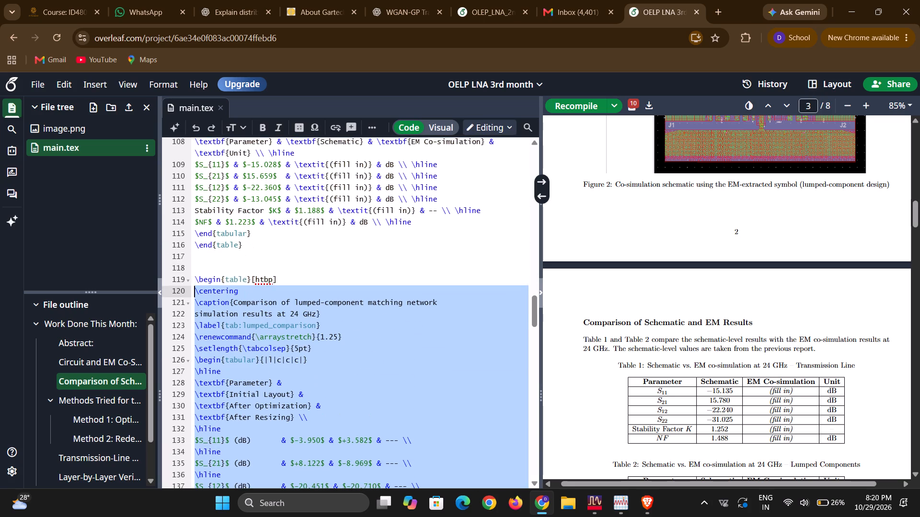
drag(197, 292, 195, 284)
key(BackSpace)
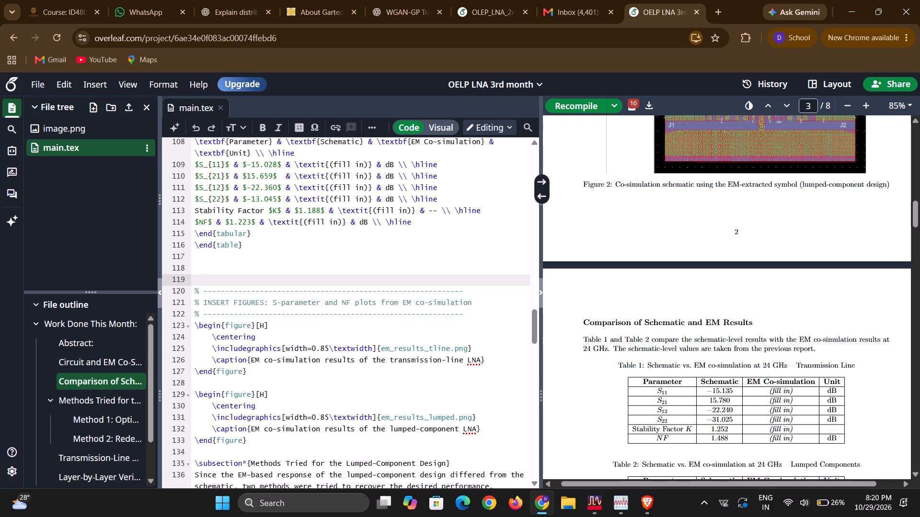
key(BackSpace)
click(575, 108)
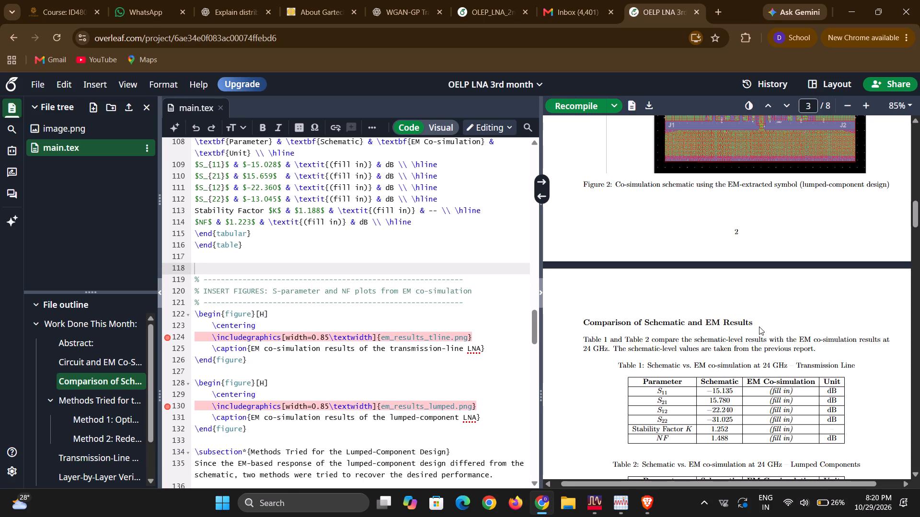
Review the comparison tables and the EM co-simulation result figure placeholders in the recompiled report.
scroll(759, 326, down, 2)
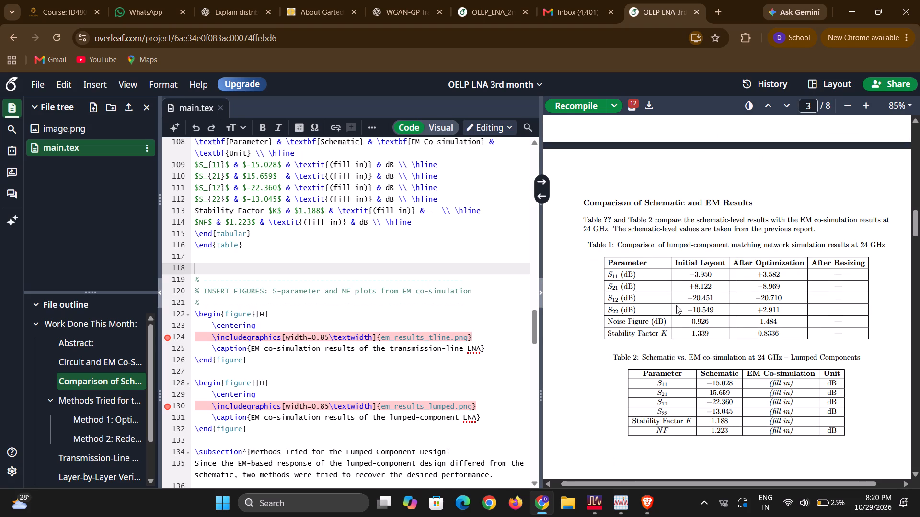
scroll(679, 311, down, 11)
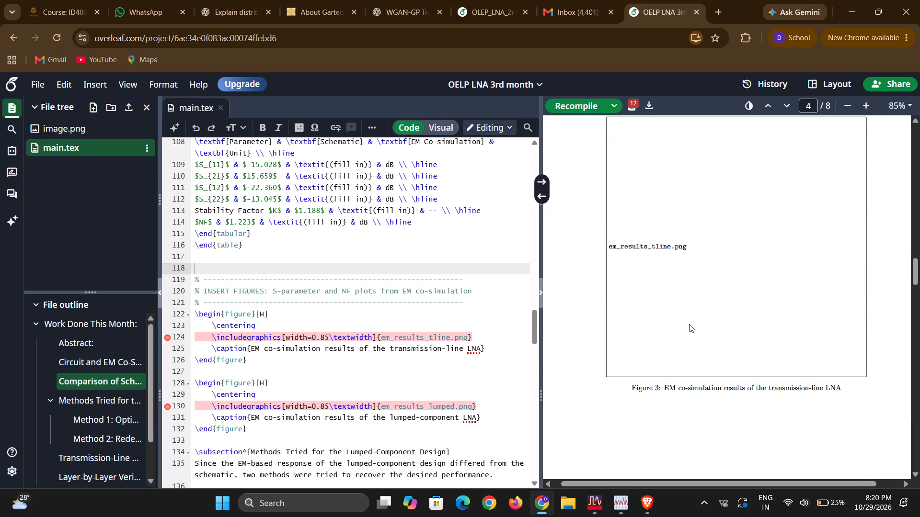
scroll(689, 324, down, 9)
scroll(495, 346, down, 3)
scroll(456, 349, down, 2)
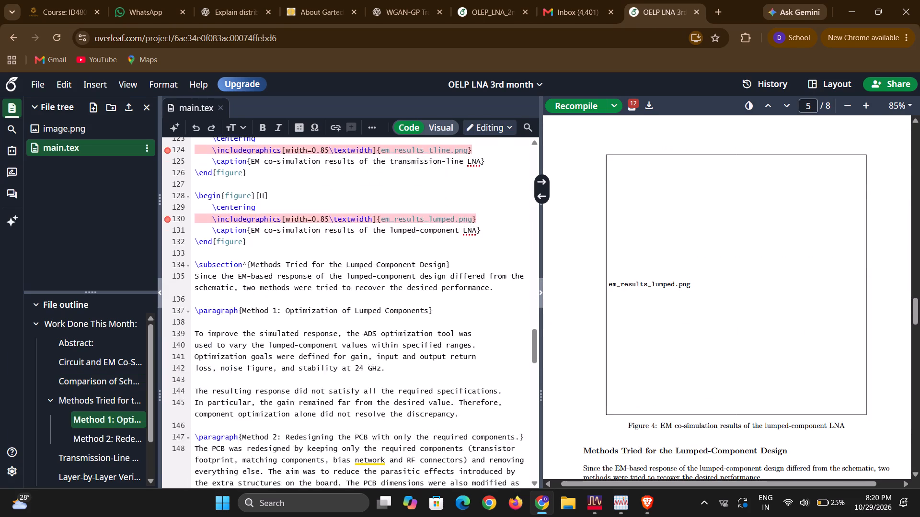
scroll(456, 349, up, 5)
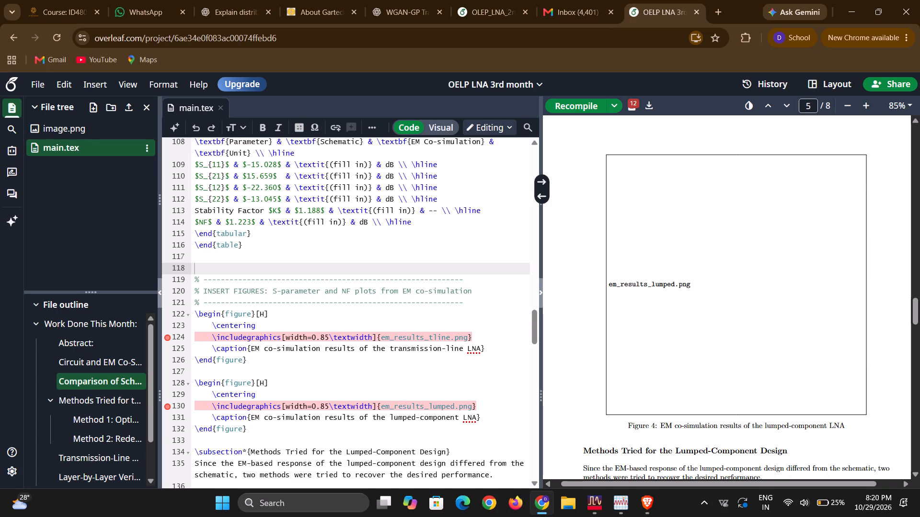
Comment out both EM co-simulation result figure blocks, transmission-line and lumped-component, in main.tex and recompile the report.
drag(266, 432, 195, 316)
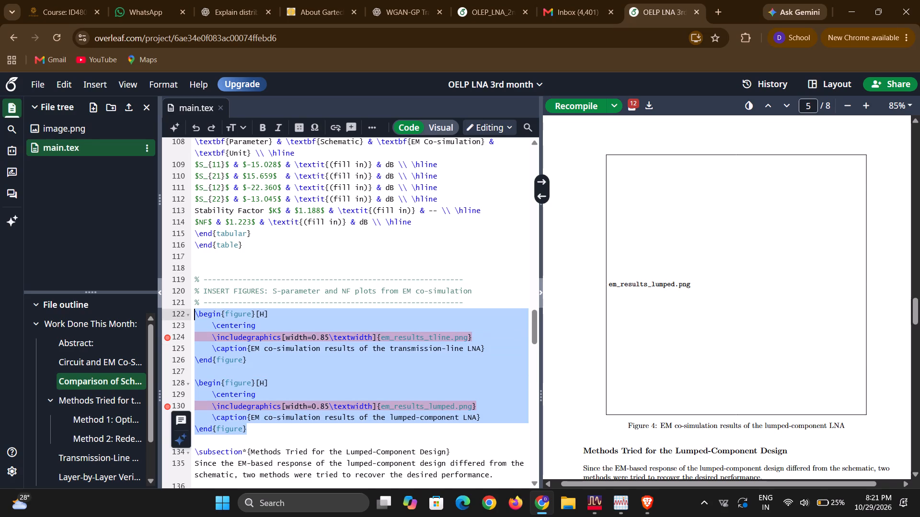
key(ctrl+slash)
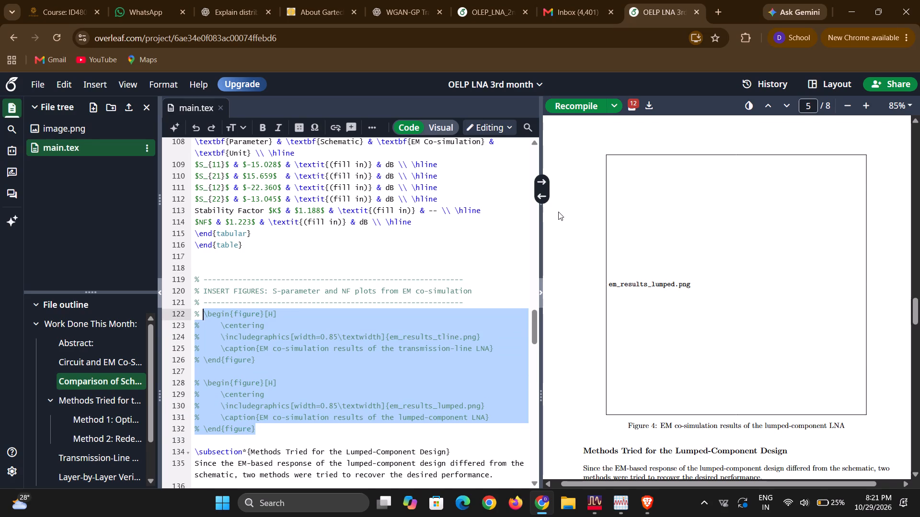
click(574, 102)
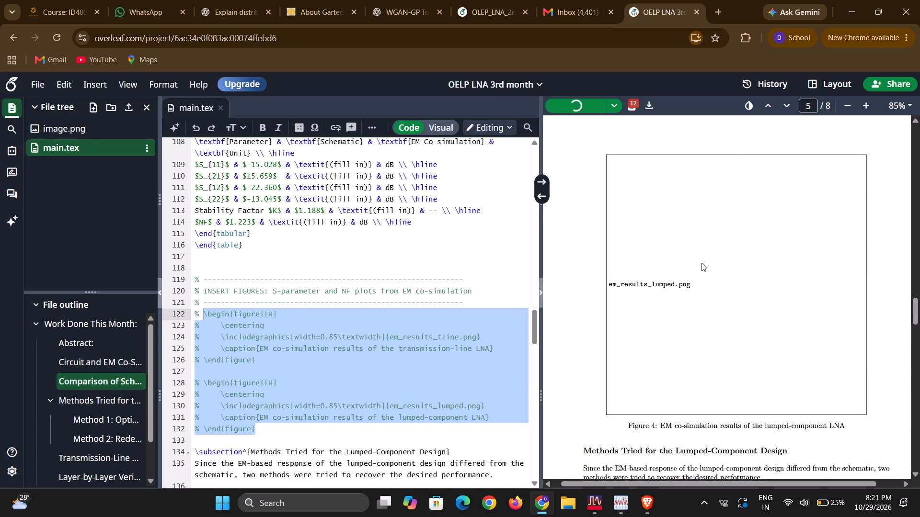
Review the recompiled report's methods, comparison tables and Circuit and EM Co-Simulation section.
scroll(702, 315, down, 2)
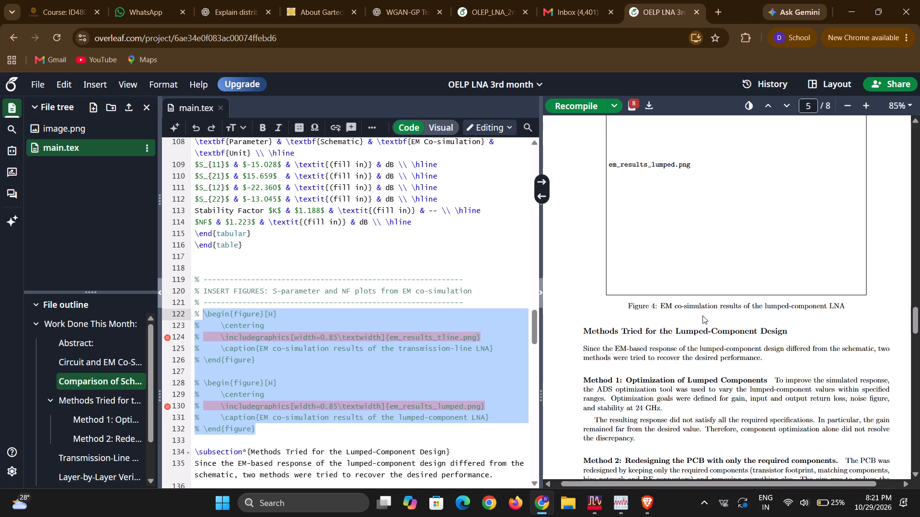
scroll(702, 315, up, 7)
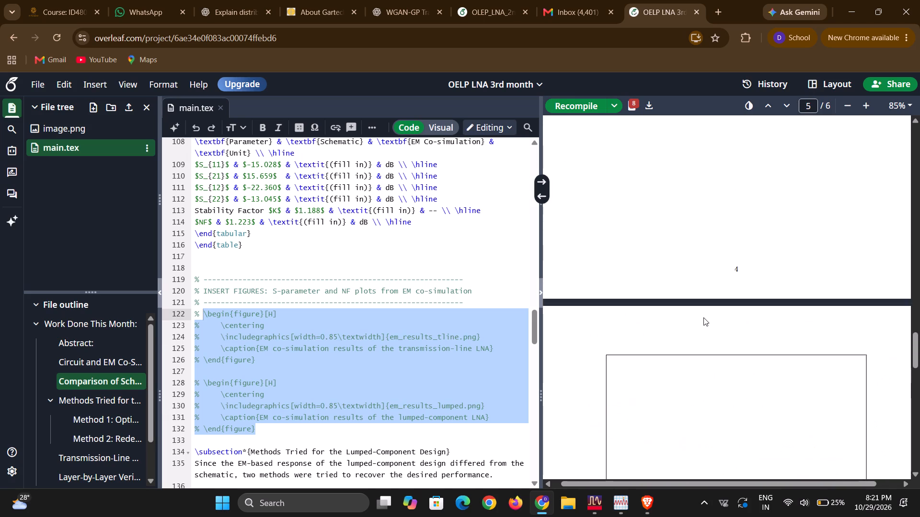
scroll(704, 319, up, 8)
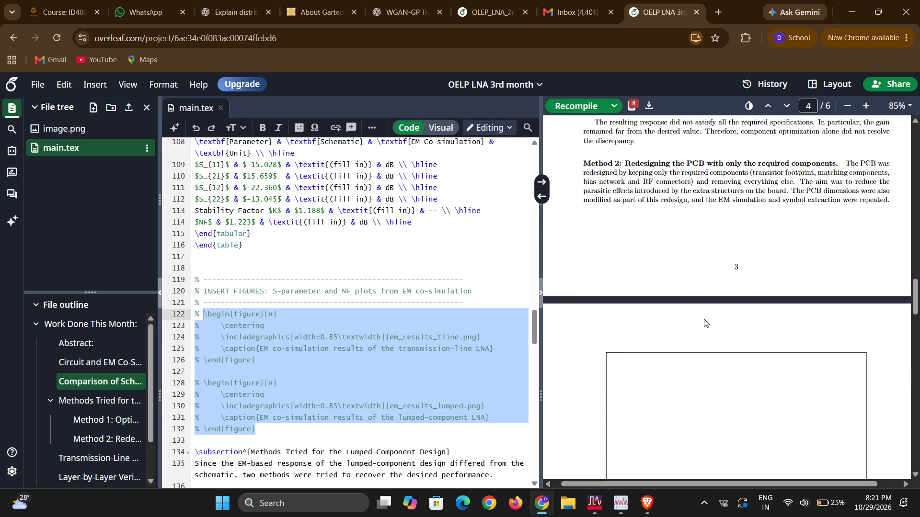
scroll(704, 319, up, 3)
scroll(691, 282, up, 4)
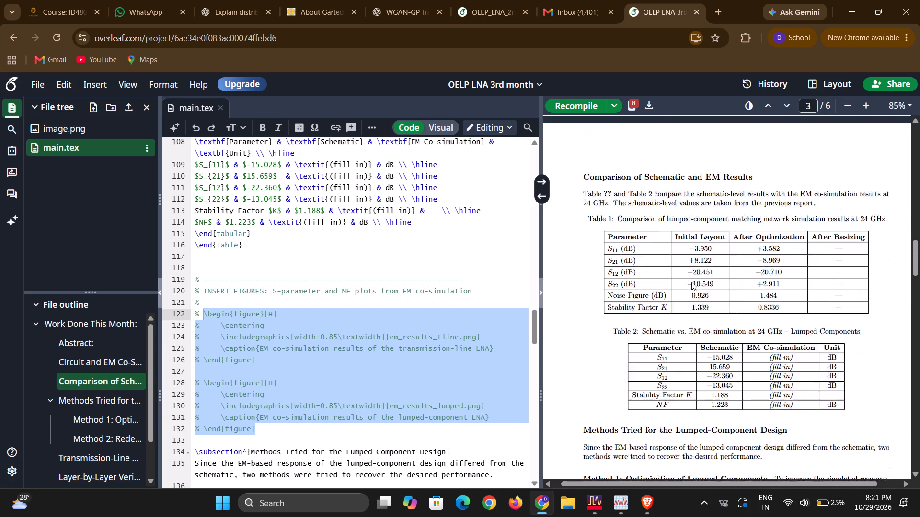
scroll(691, 282, up, 7)
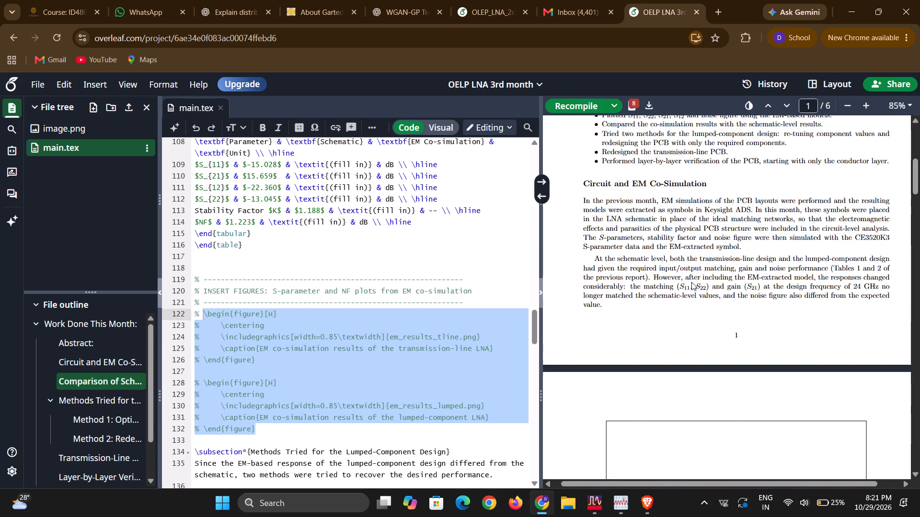
scroll(691, 282, up, 3)
scroll(691, 282, down, 2)
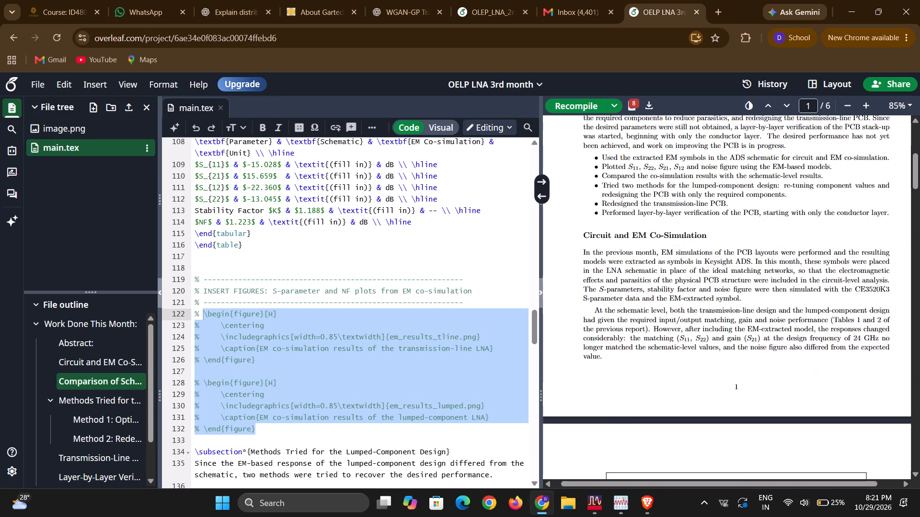
scroll(691, 282, down, 9)
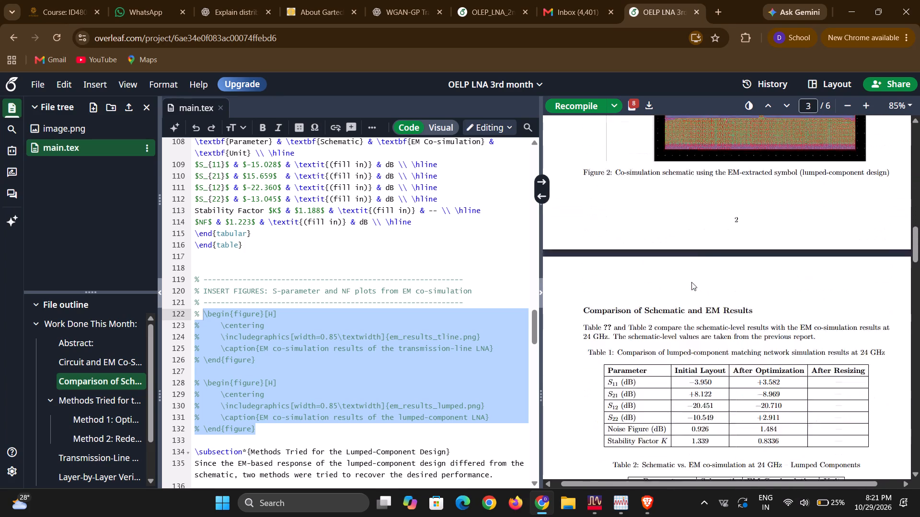
scroll(691, 282, down, 1)
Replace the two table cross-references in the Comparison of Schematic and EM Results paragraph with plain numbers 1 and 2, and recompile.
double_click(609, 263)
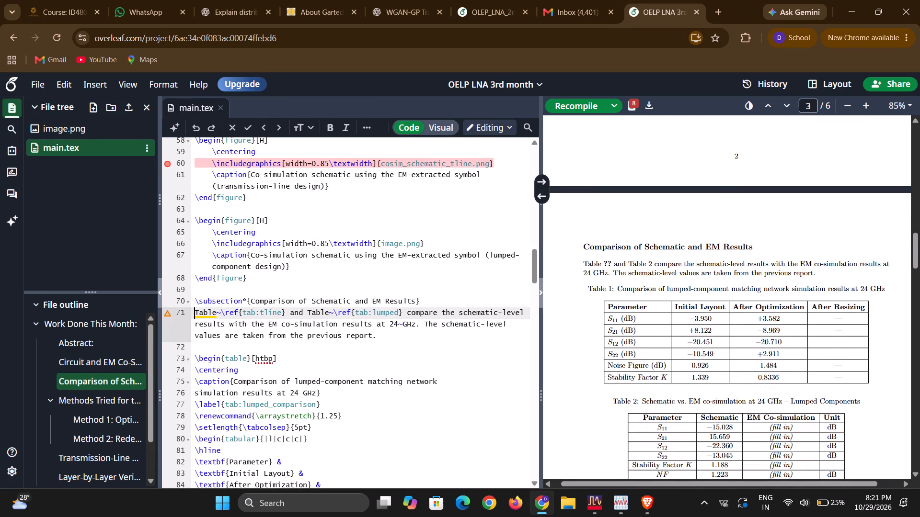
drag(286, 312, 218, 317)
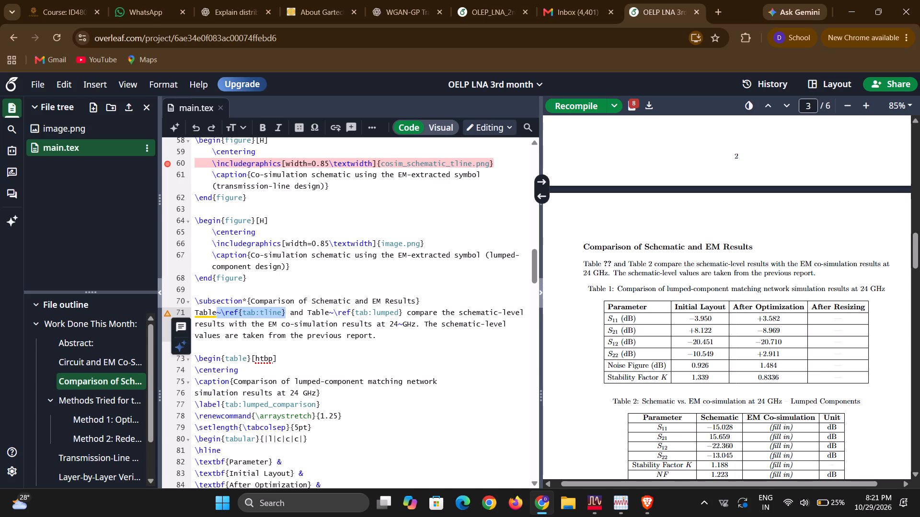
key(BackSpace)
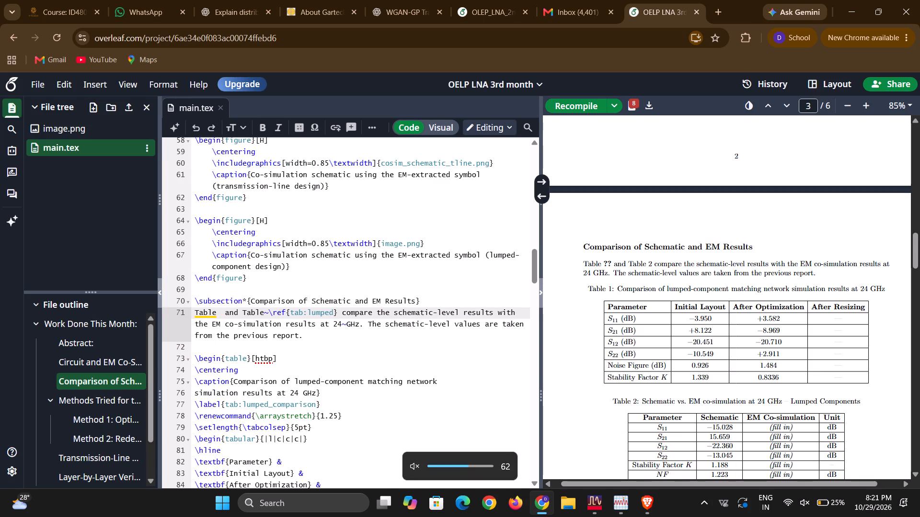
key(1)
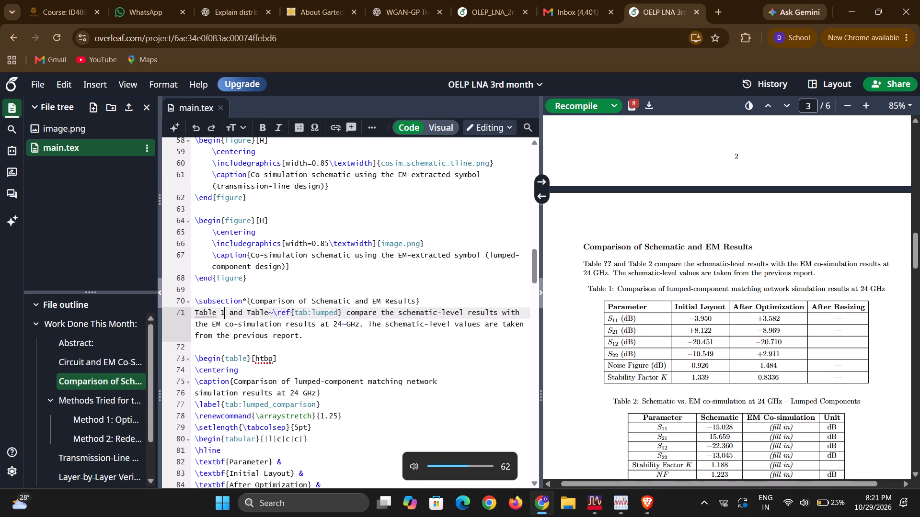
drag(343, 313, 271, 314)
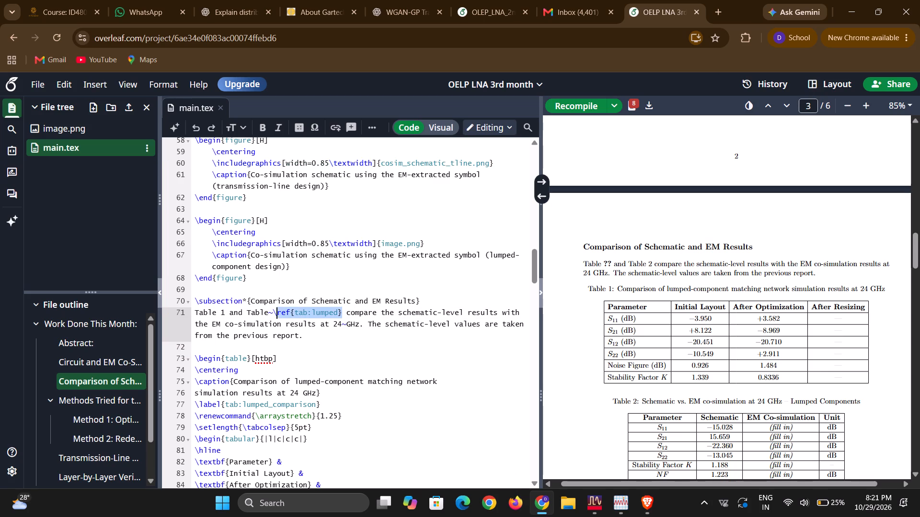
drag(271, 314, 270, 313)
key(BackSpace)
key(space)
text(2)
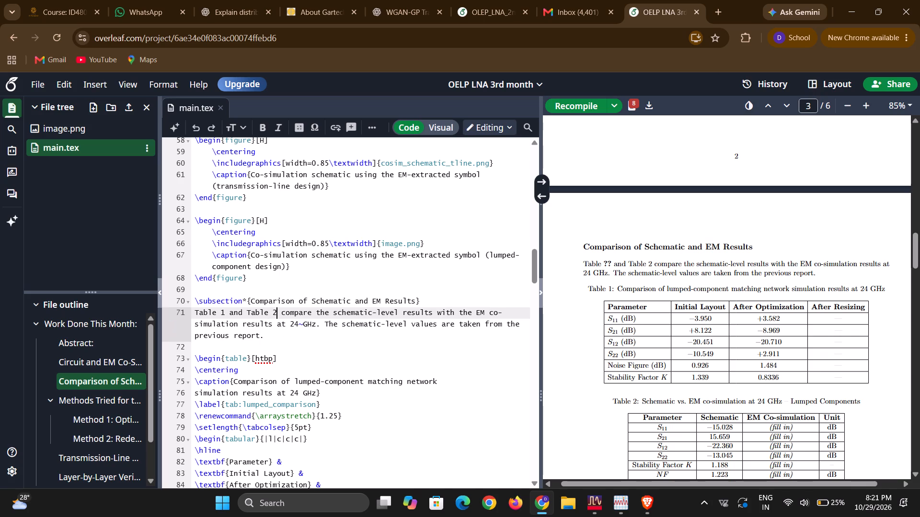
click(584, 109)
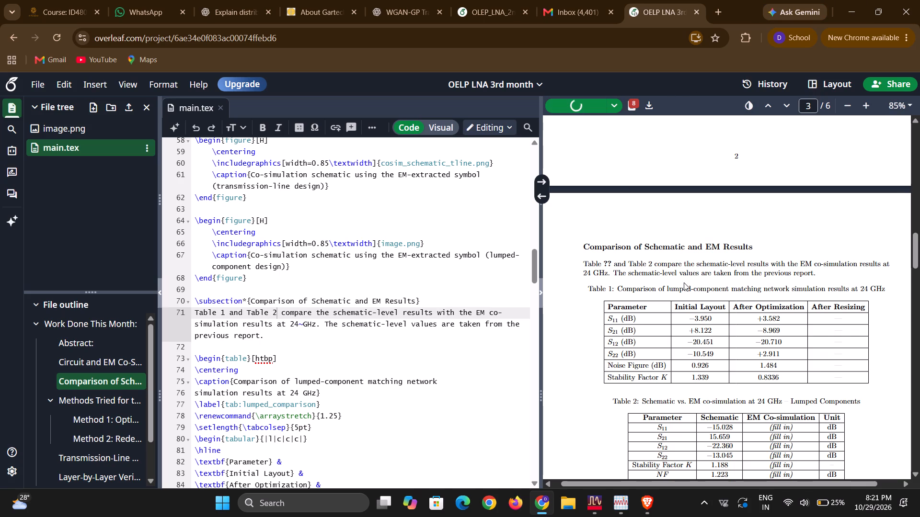
Undo the recent main.tex edits, back to before the Transmission Line schematic vs. EM co-simulation table was removed.
scroll(823, 375, down, 1)
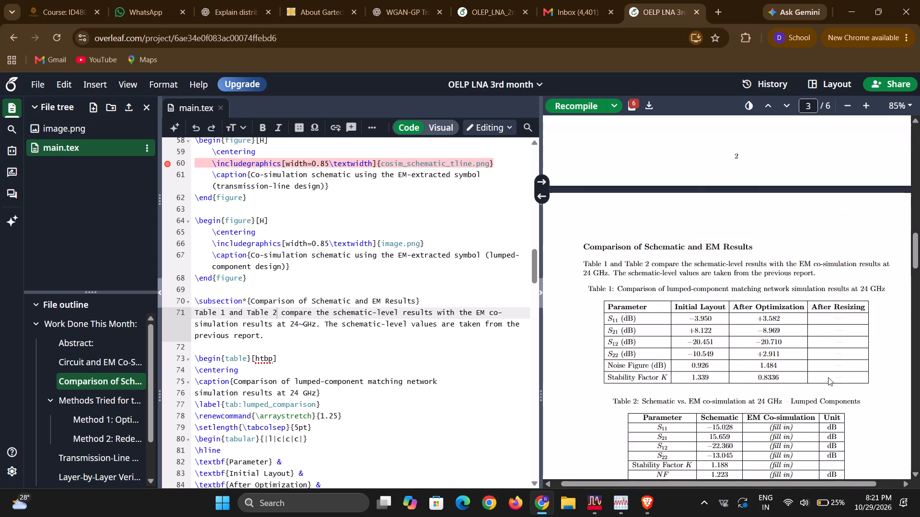
scroll(842, 376, down, 2)
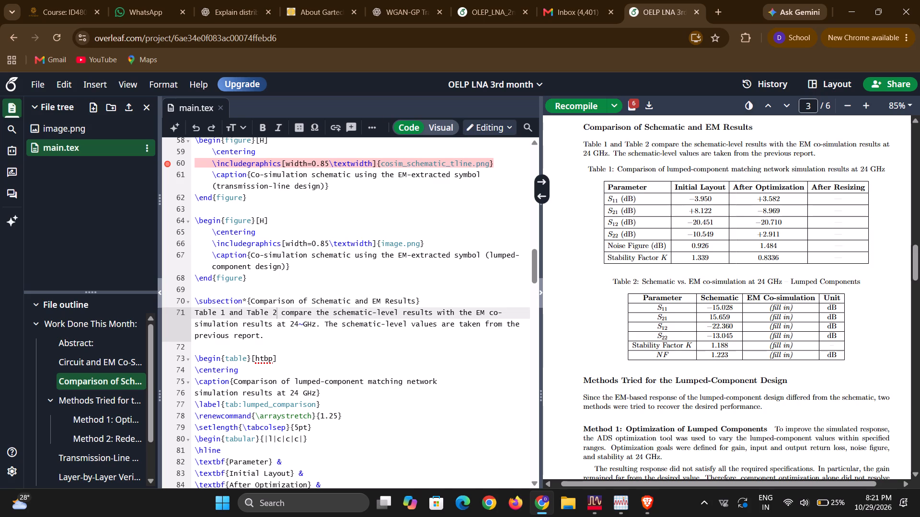
scroll(437, 326, down, 1)
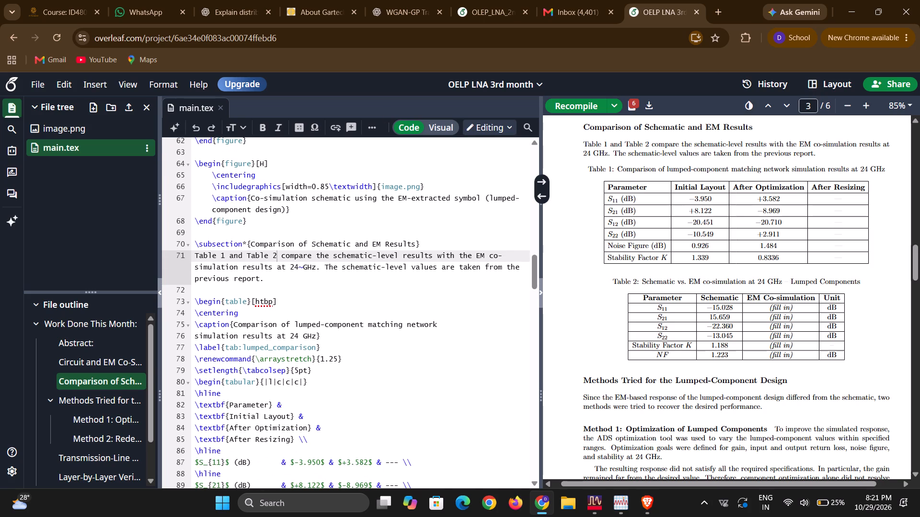
click(419, 302)
key(ctrl+z)
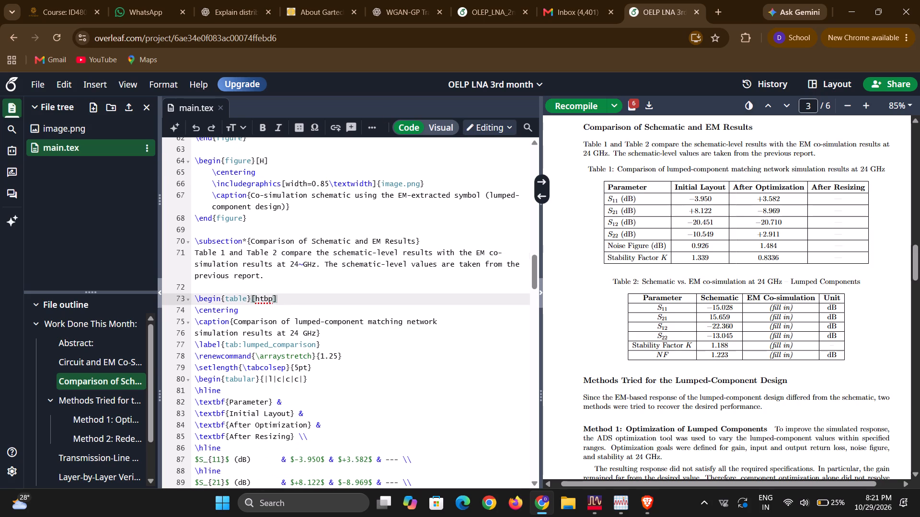
key(ctrl+z)
key(ctrl+z)
key(ctrl+z)
key(ctrl+z)
key(ctrl+z)
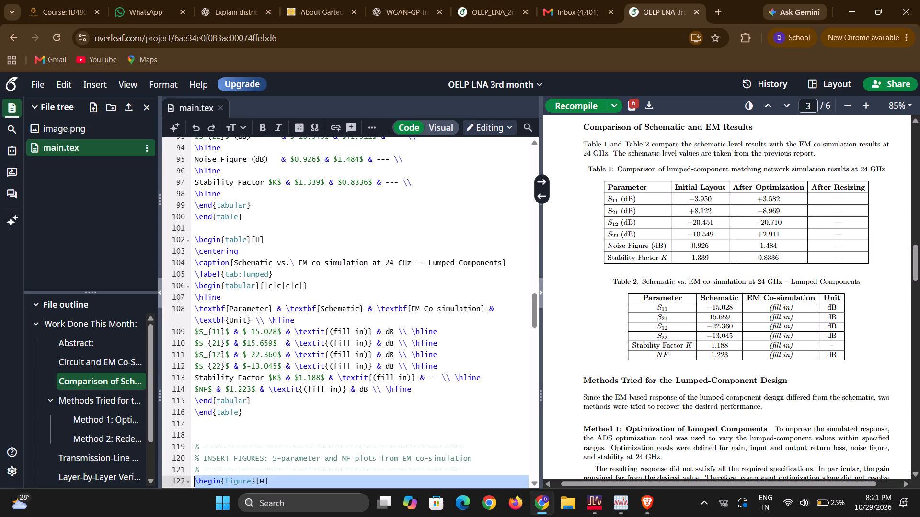
key(ctrl+z)
key(ctrl+z)
key(ctrl+z)
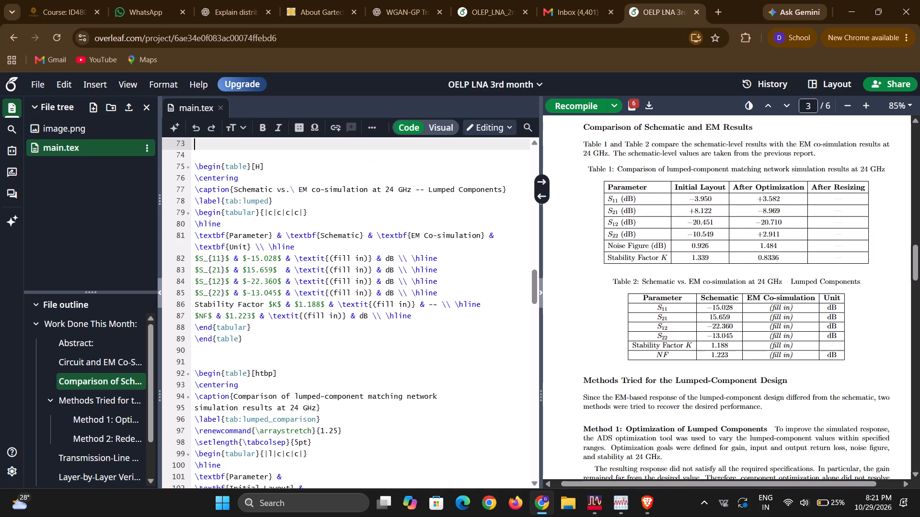
scroll(419, 307, up, 1)
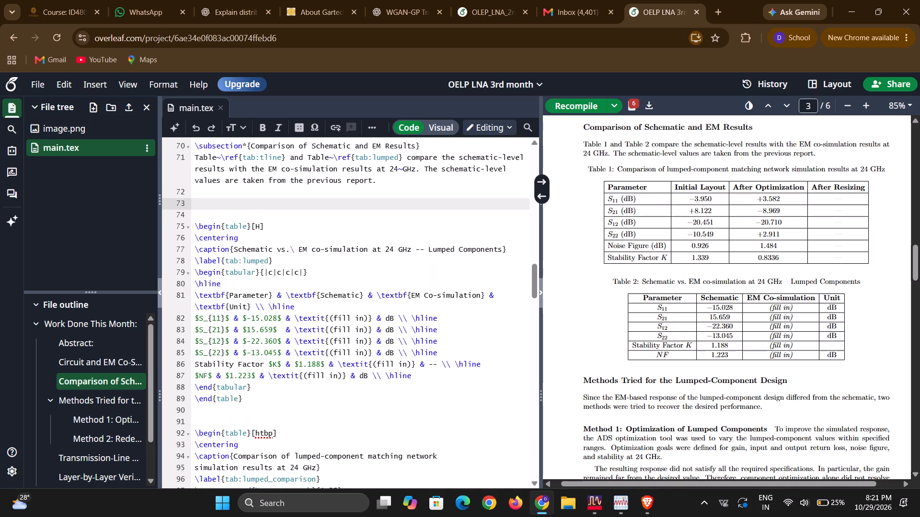
scroll(425, 319, up, 3)
scroll(425, 319, down, 3)
key(ctrl+z)
key(ctrl+z)
scroll(425, 320, down, 2)
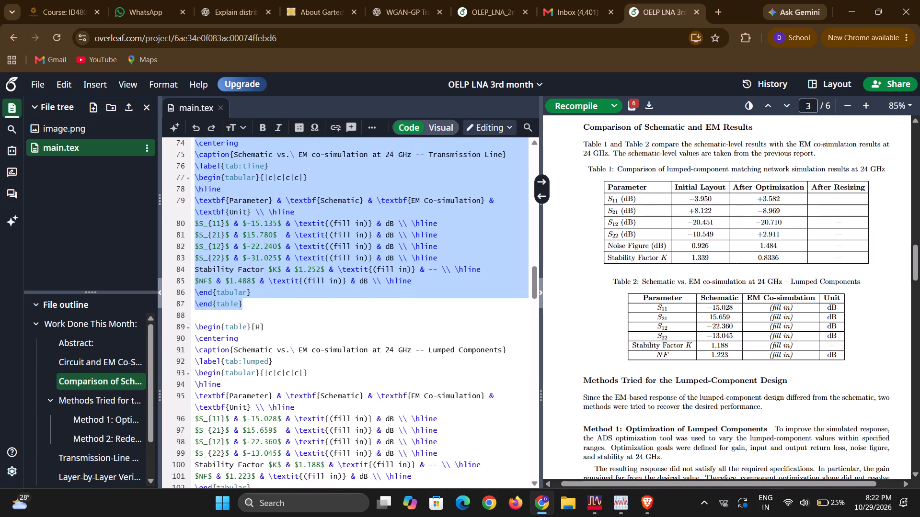
scroll(425, 320, down, 3)
click(450, 345)
scroll(451, 347, down, 4)
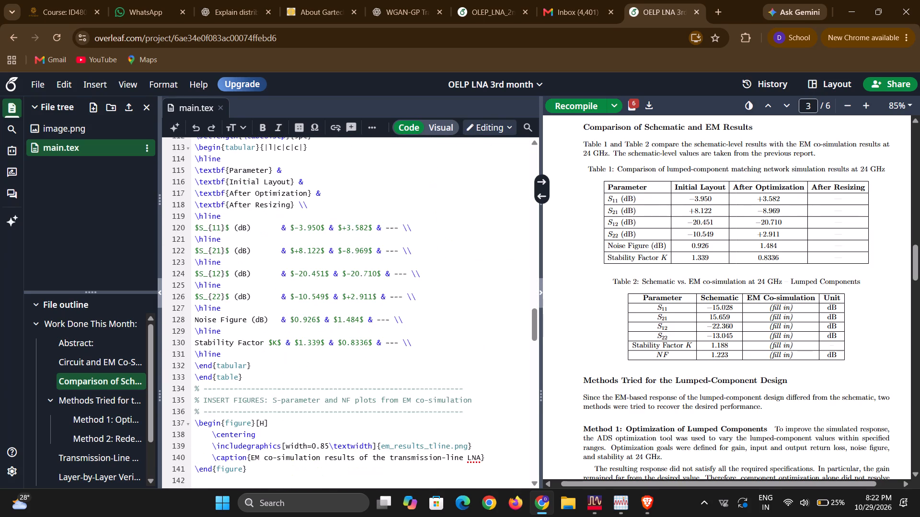
Copy the bold Schematic header into the lumped-component comparison table as a new column header between Parameter and Initial Layout, followed by a column separator.
scroll(452, 349, up, 8)
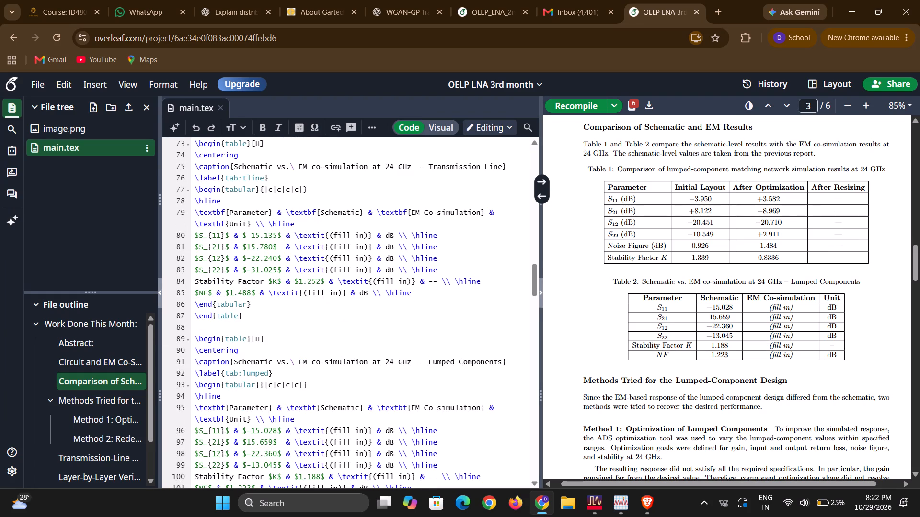
drag(362, 211, 285, 211)
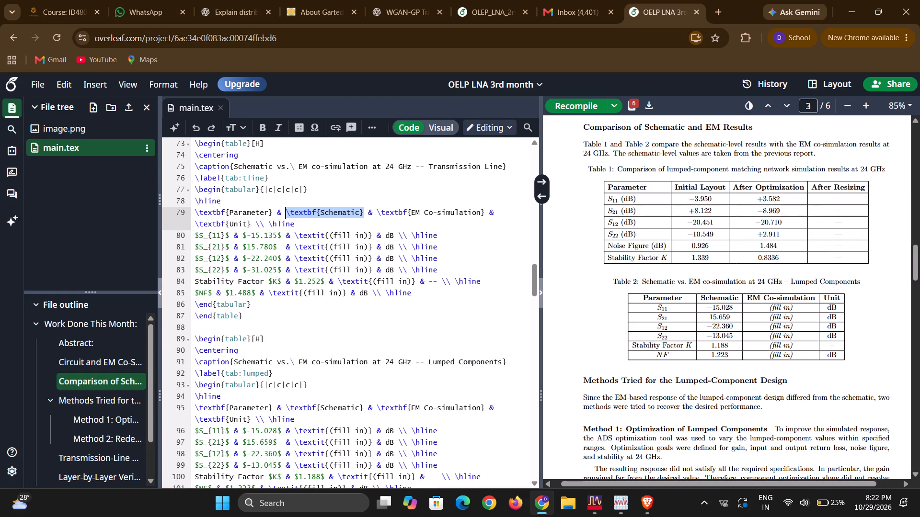
drag(285, 211, 287, 211)
key(ctrl+c)
scroll(366, 309, down, 5)
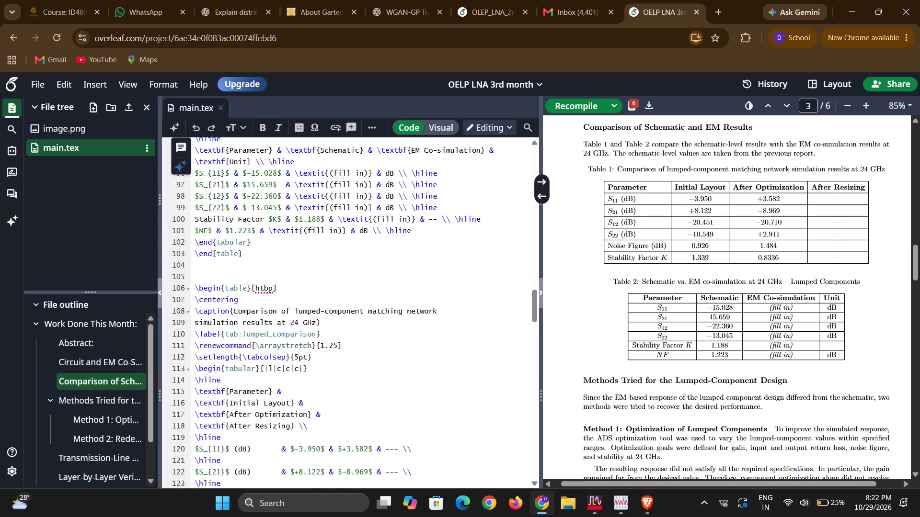
scroll(263, 319, down, 2)
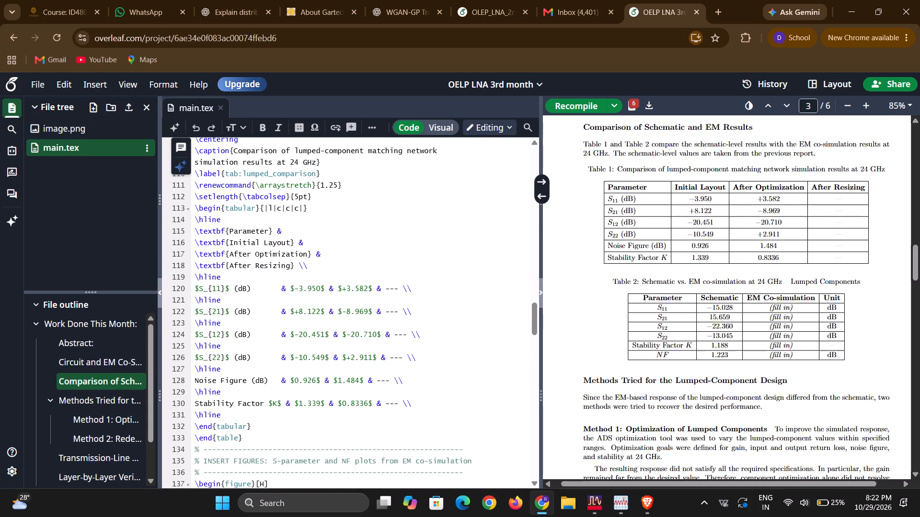
click(286, 230)
key(Return)
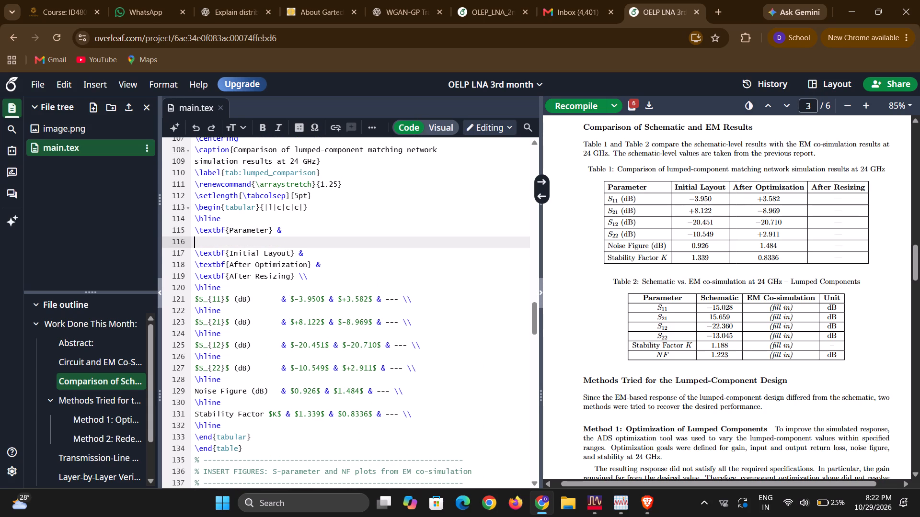
key(ctrl+v)
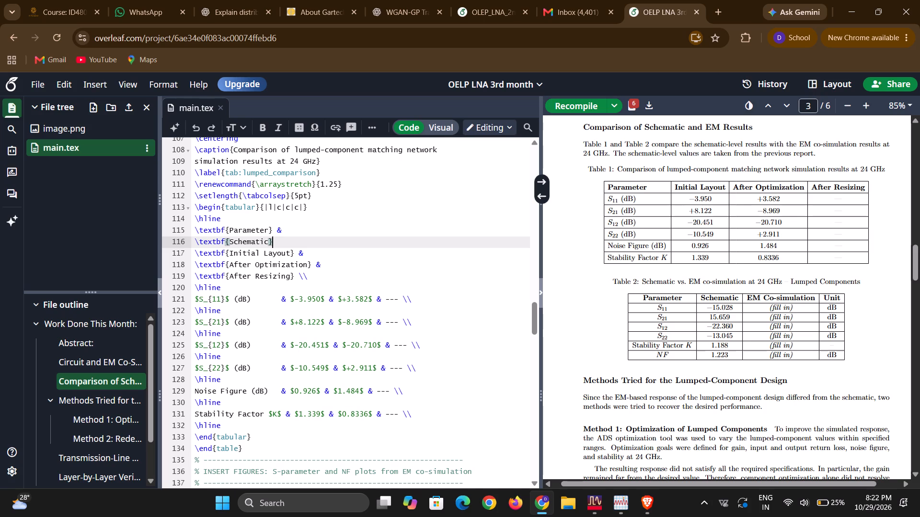
key(space)
key(shift+ampersand)
scroll(341, 293, down, 1)
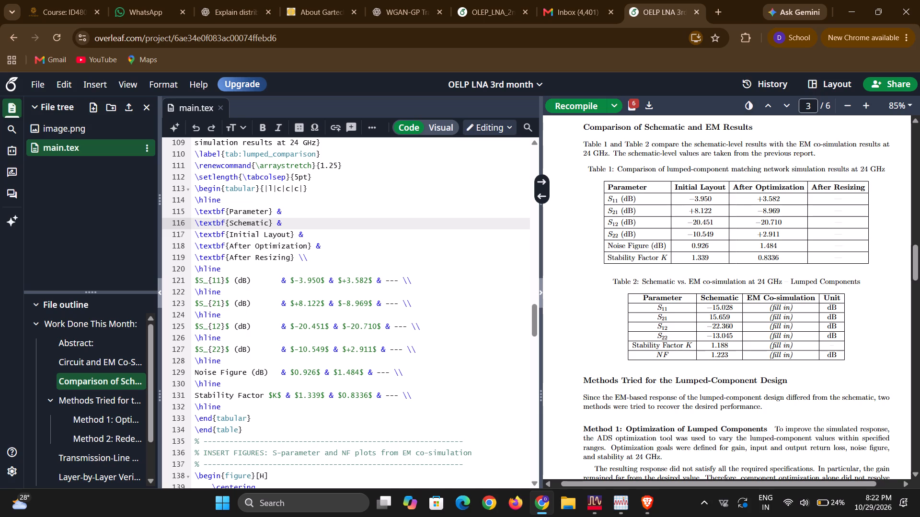
Copy the S11 schematic value $-15.028$ from the Lumped Components co-simulation table into the S11 row of the lumped-component comparison table.
click(277, 283)
key(BackSpace)
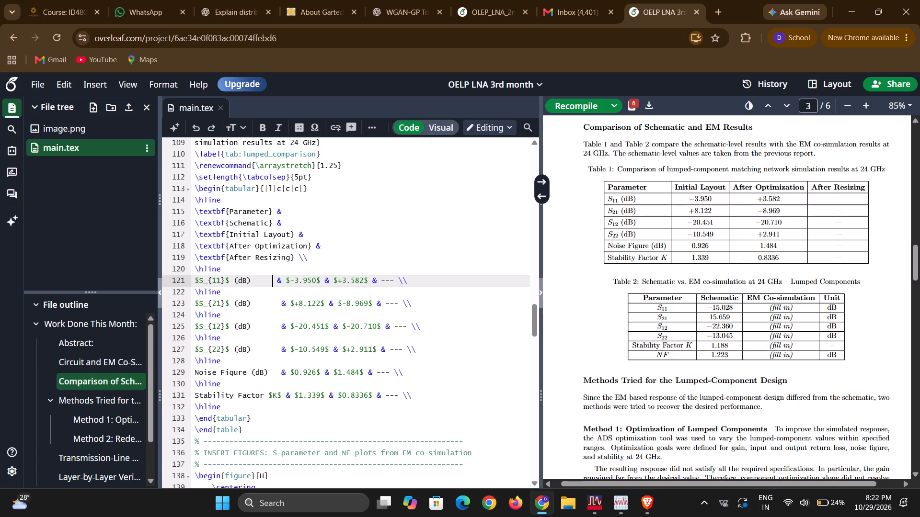
scroll(326, 256, up, 1)
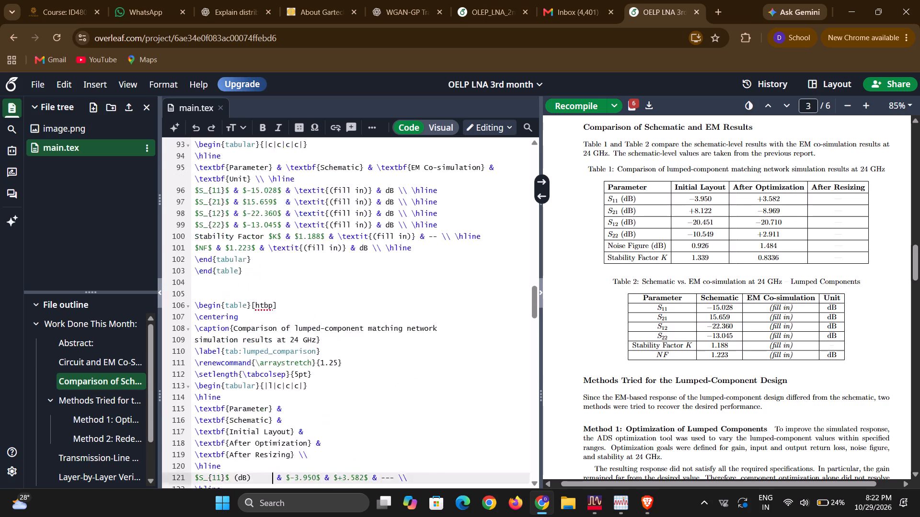
scroll(326, 256, up, 1)
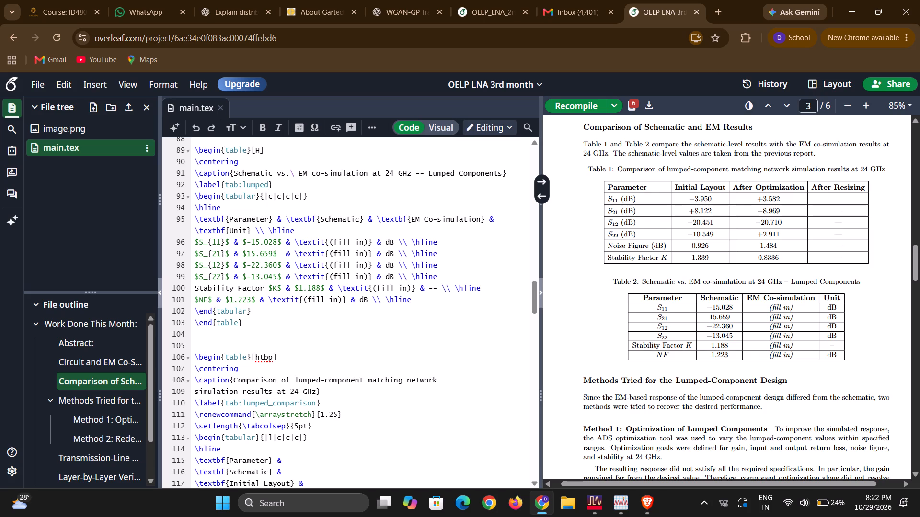
scroll(493, 370, up, 2)
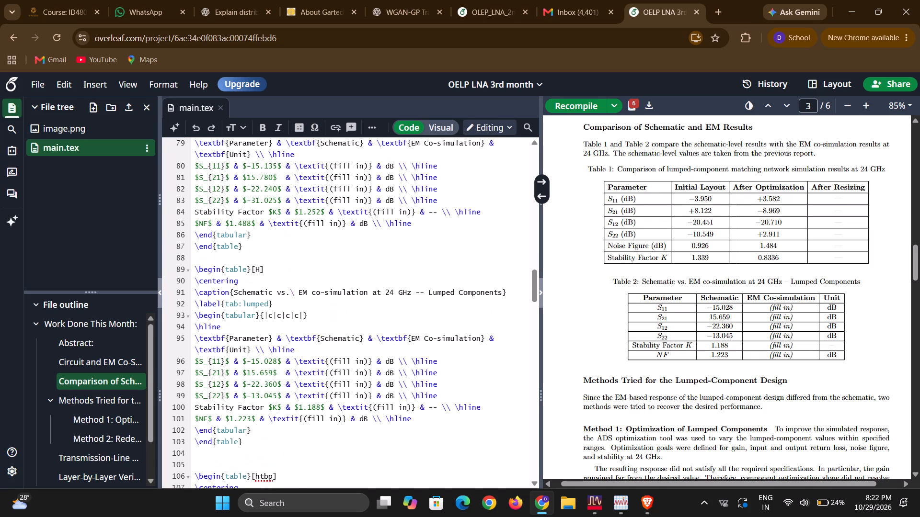
scroll(336, 276, up, 1)
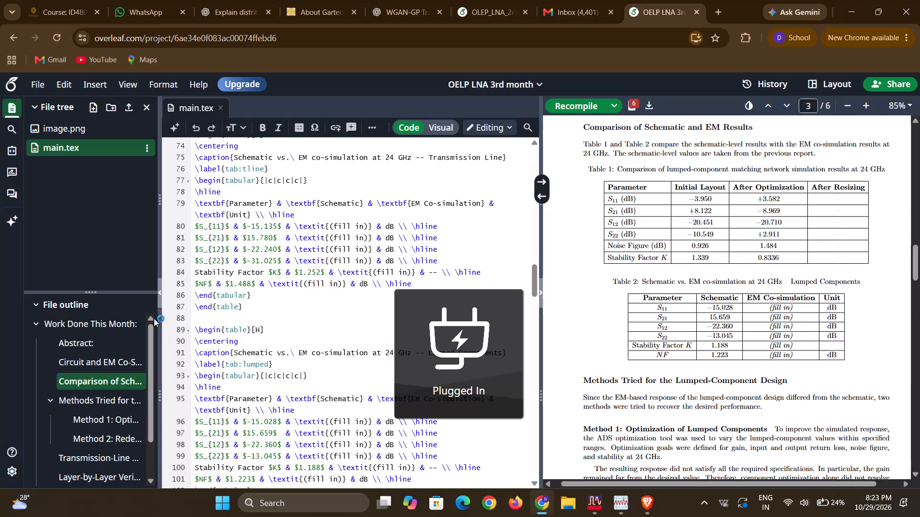
scroll(283, 258, up, 1)
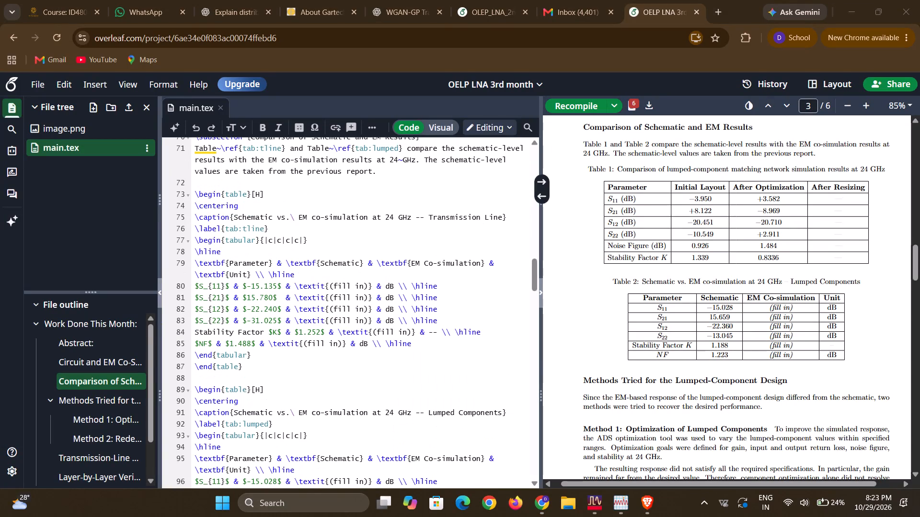
scroll(341, 394, down, 2)
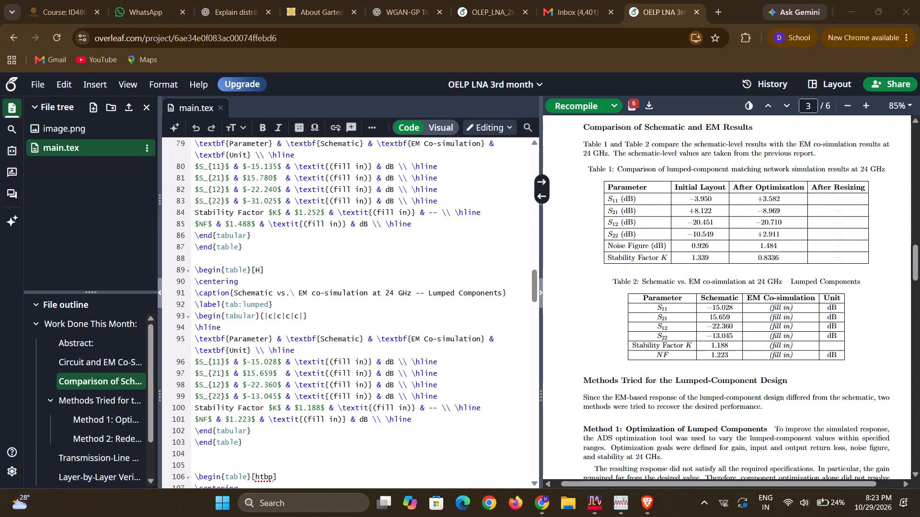
drag(280, 374, 242, 372)
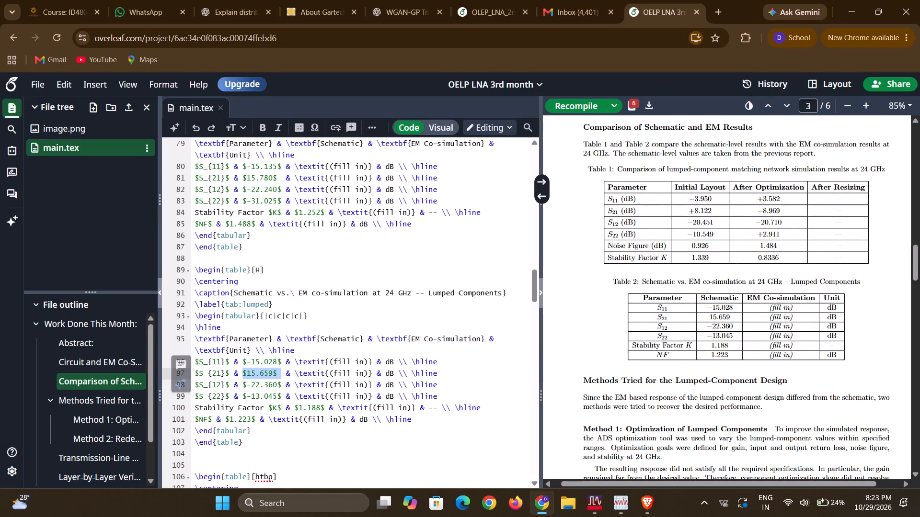
drag(282, 361, 244, 364)
key(ctrl+c)
scroll(353, 409, down, 7)
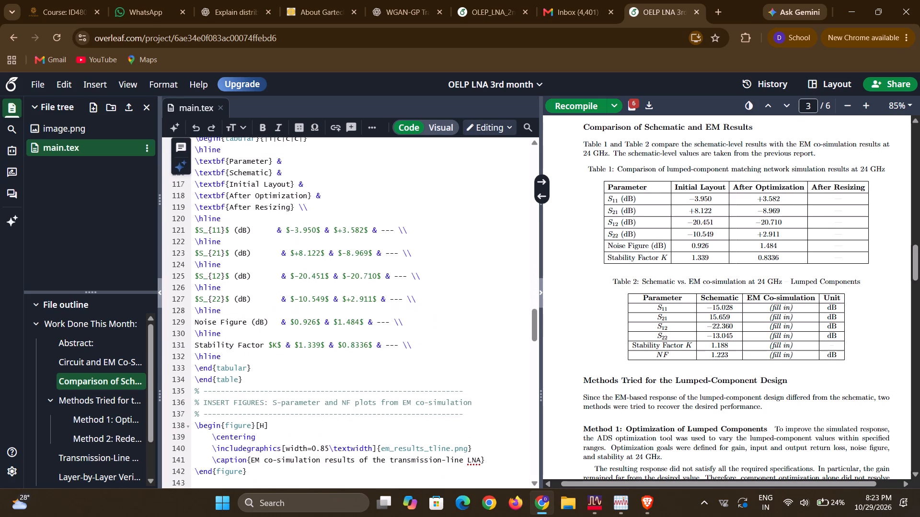
scroll(340, 402, up, 1)
click(259, 292)
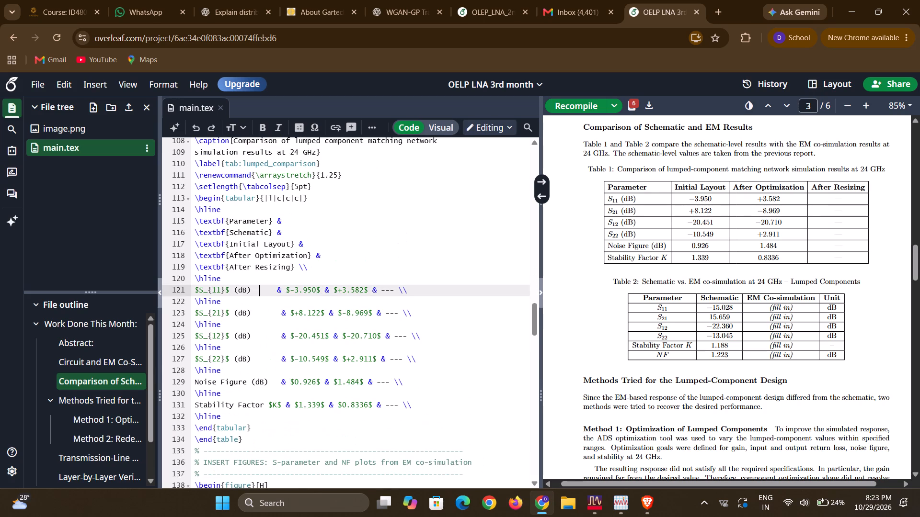
key(ctrl+v)
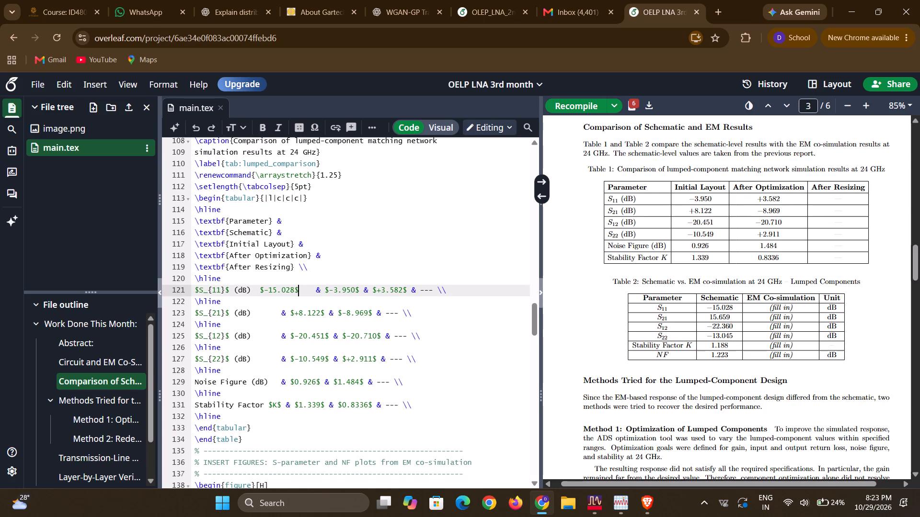
Close the gap after $-15.028$ in the comparison table's S11 row and insert a column separator (&) before the value.
click(310, 292)
click(314, 290)
key(BackSpace)
key(BackSpace)
key(BackSpace)
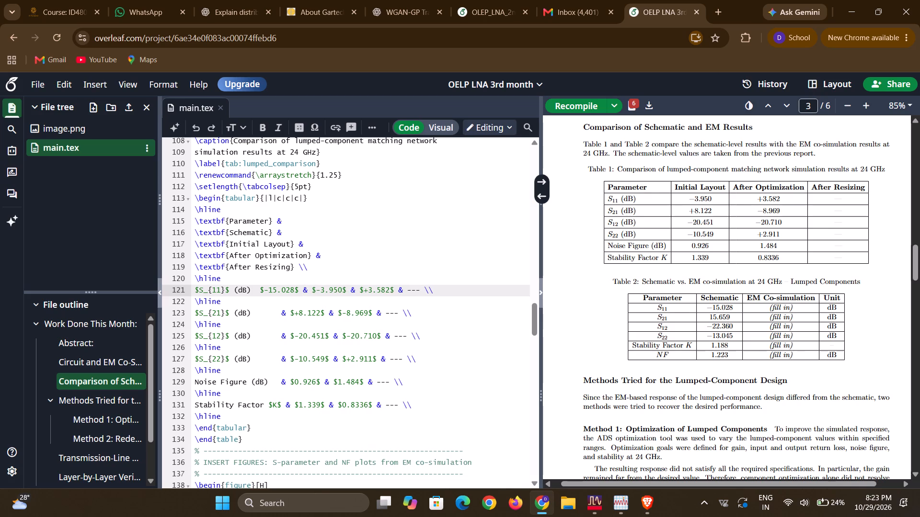
click(258, 291)
key(shift+ampersand)
key(space)
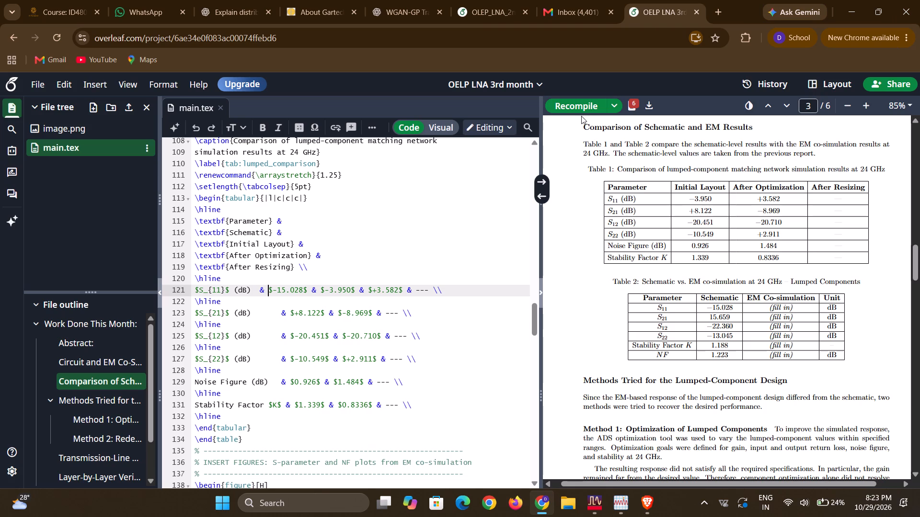
Recompile the report and check the lumped-component comparison table in the PDF.
scroll(268, 301, up, 2)
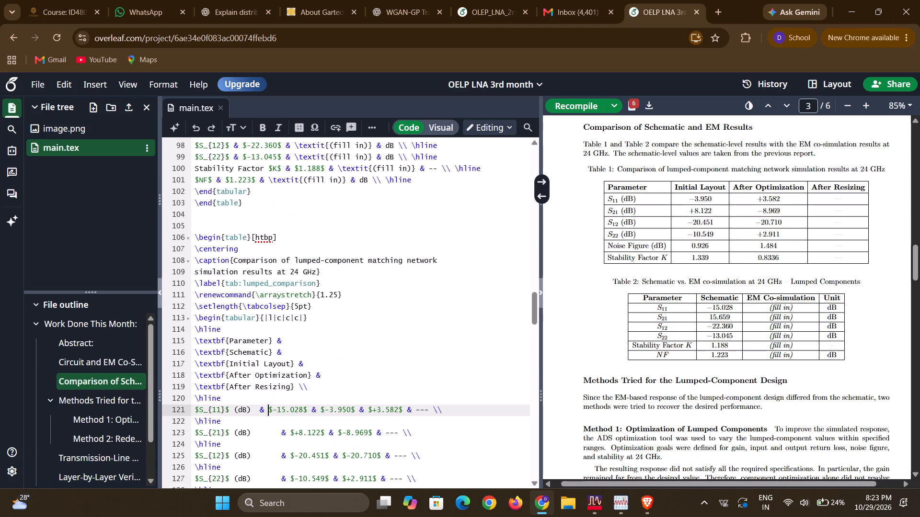
click(571, 106)
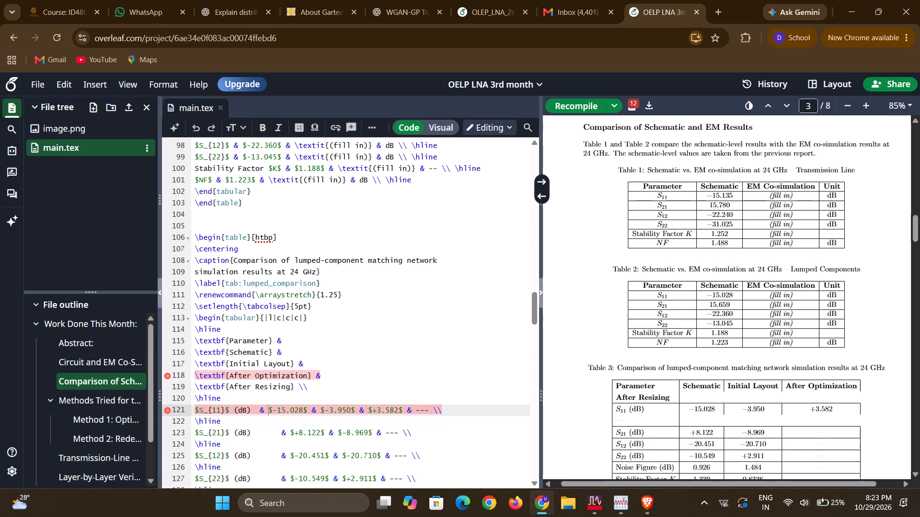
scroll(769, 312, down, 2)
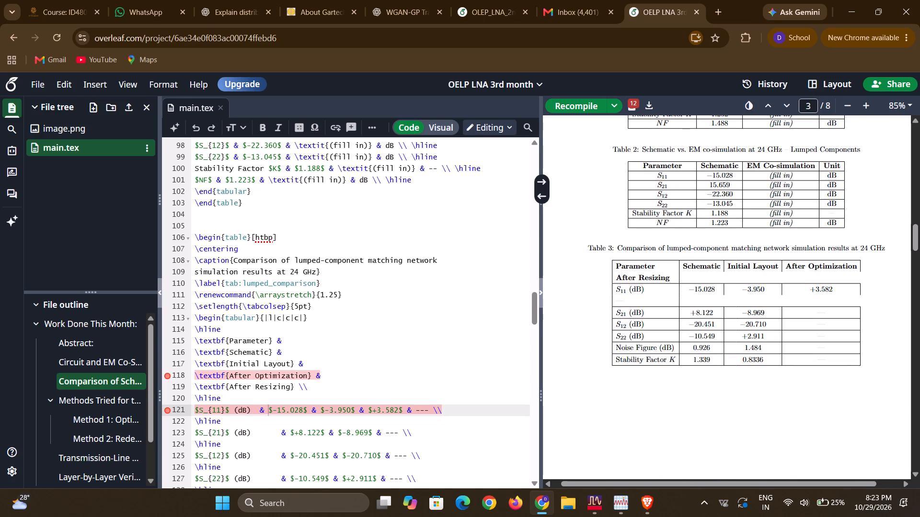
Copy the S21 schematic entry & $15.659$ into the comparison table's S21 row after the row label, and trim the extra spaces following it.
click(464, 414)
scroll(389, 342, down, 2)
scroll(325, 282, up, 3)
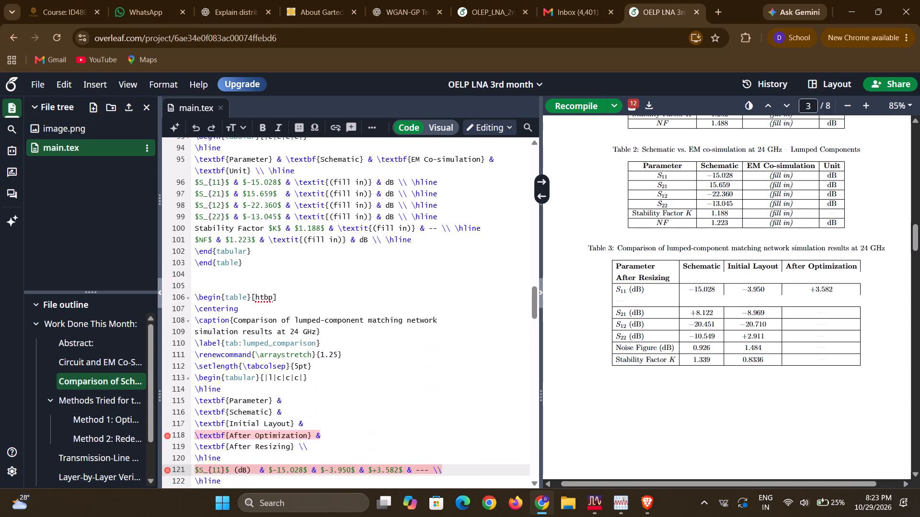
scroll(318, 282, up, 1)
drag(276, 252, 250, 254)
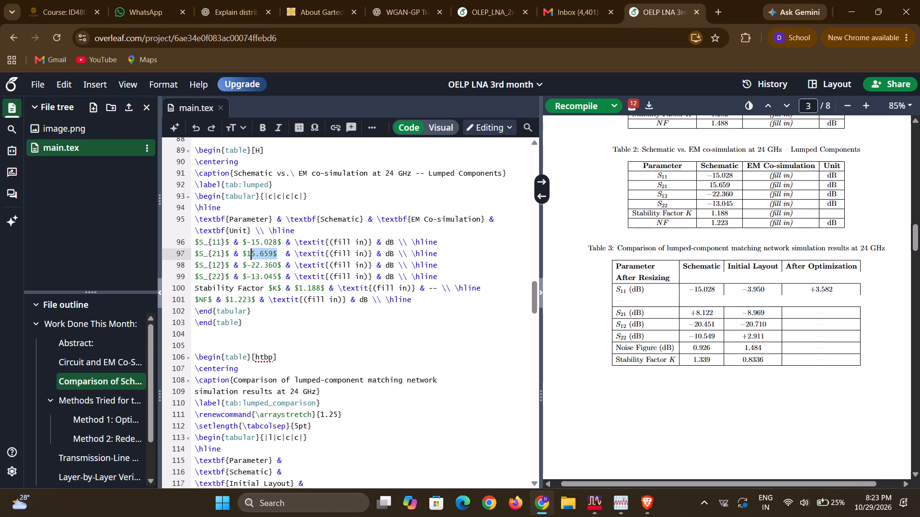
drag(250, 254, 236, 254)
key(ctrl+c)
scroll(333, 340, down, 3)
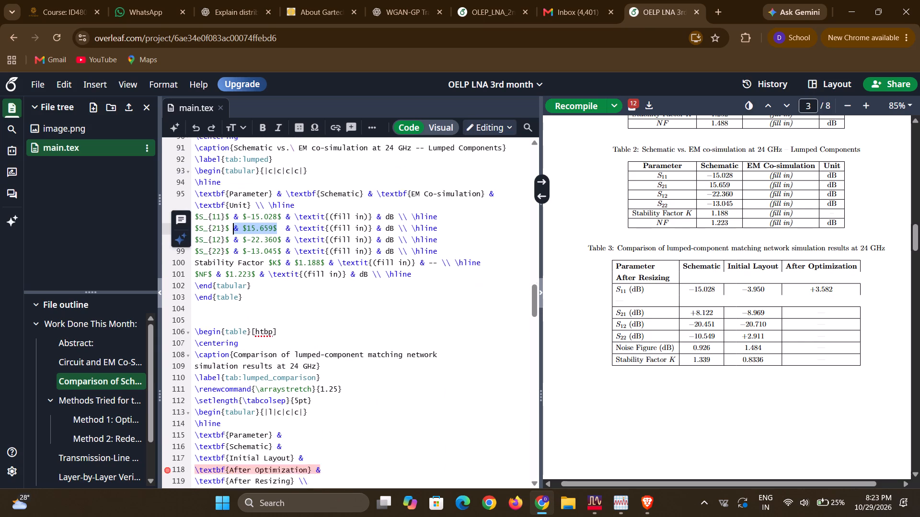
scroll(336, 343, down, 1)
click(257, 313)
key(ctrl+v)
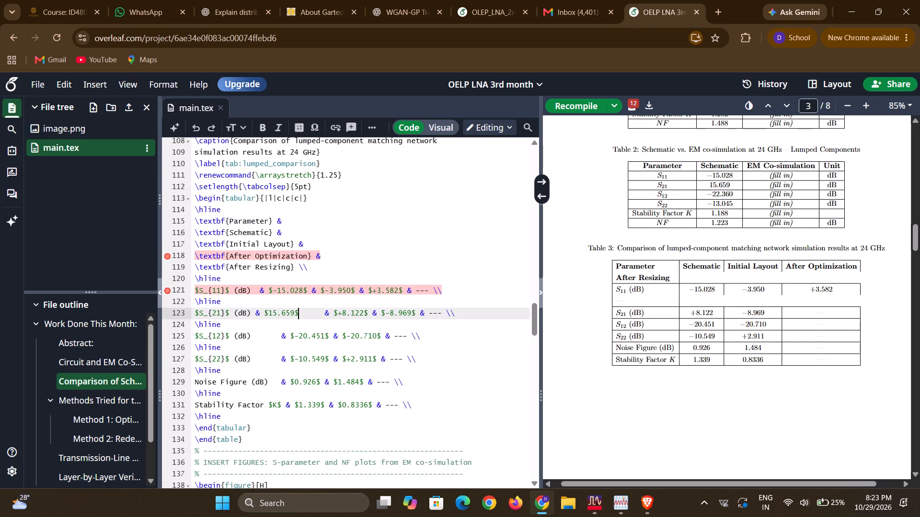
click(322, 314)
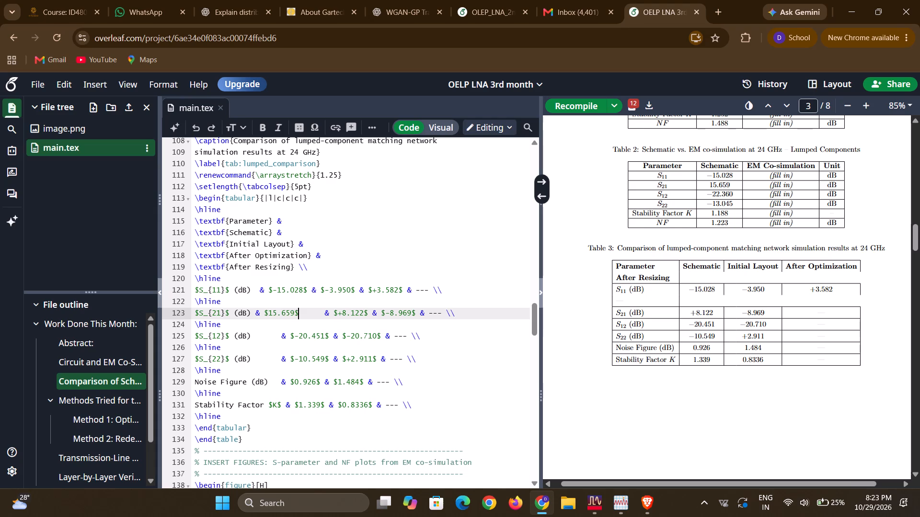
key(BackSpace)
key(BackSpace)
key(BackSpace)
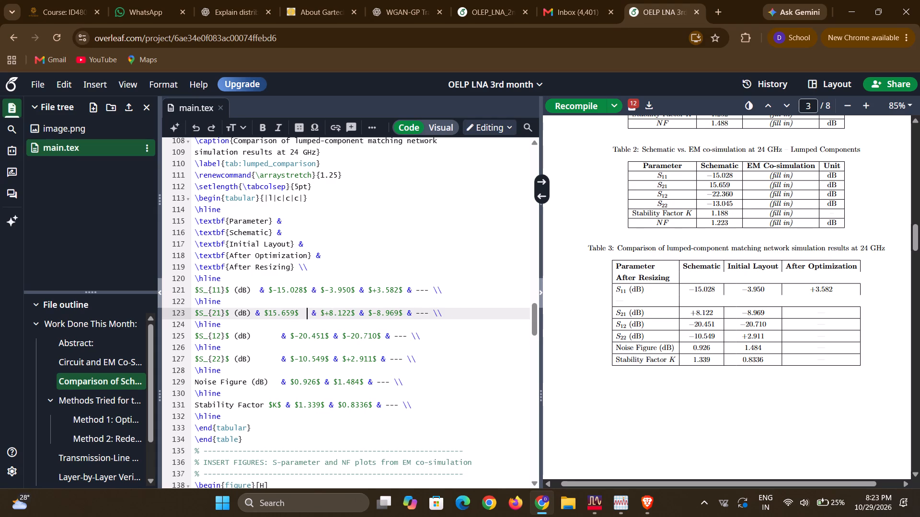
Copy the S12 schematic entry & $-22.360$ into the comparison table's S12 row after the row label, and trim the extra spaces following it.
scroll(296, 326, up, 4)
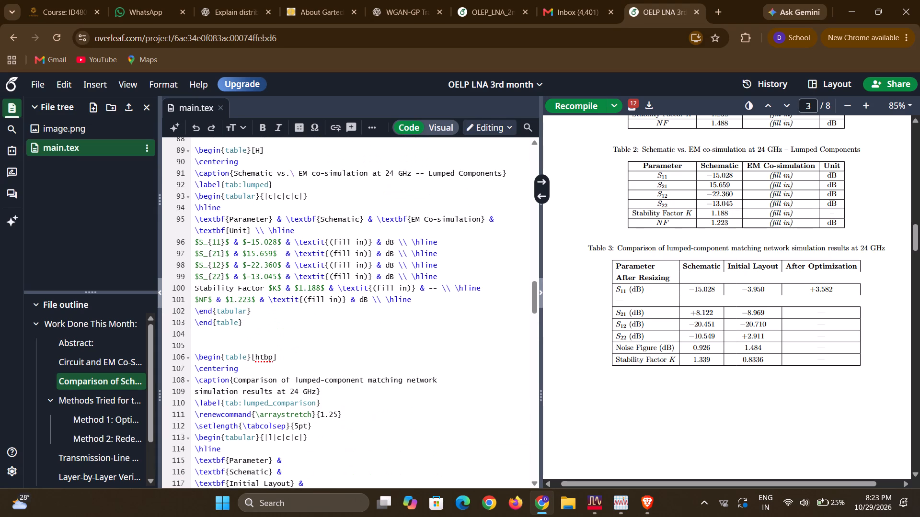
drag(283, 264, 256, 266)
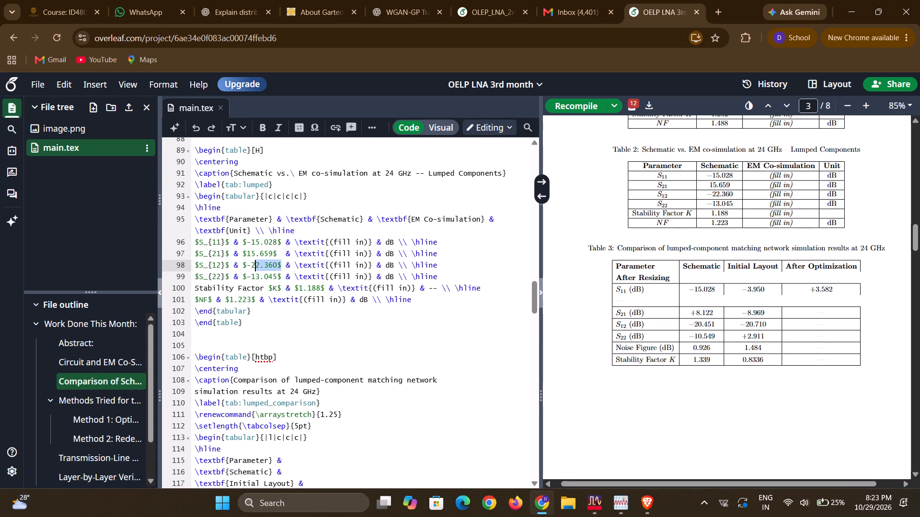
drag(256, 266, 234, 265)
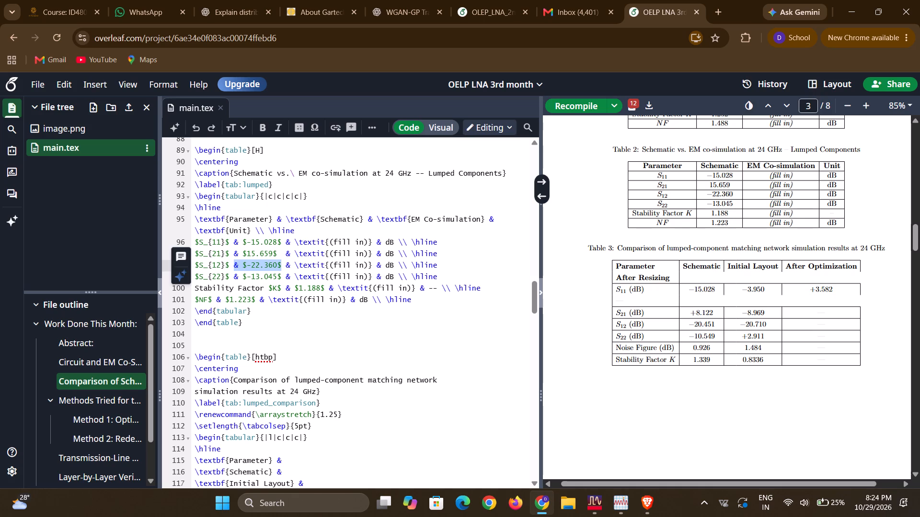
key(ctrl+c)
scroll(340, 355, down, 4)
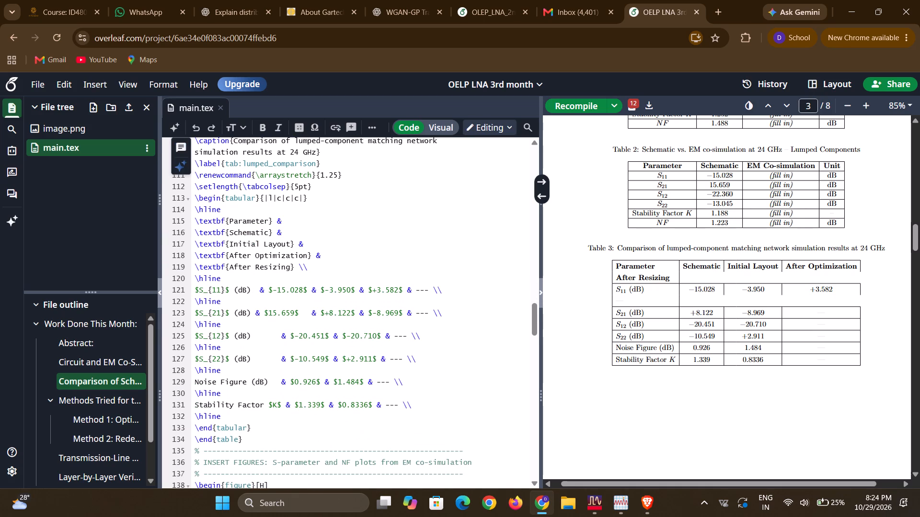
click(263, 335)
click(258, 334)
key(ctrl+v)
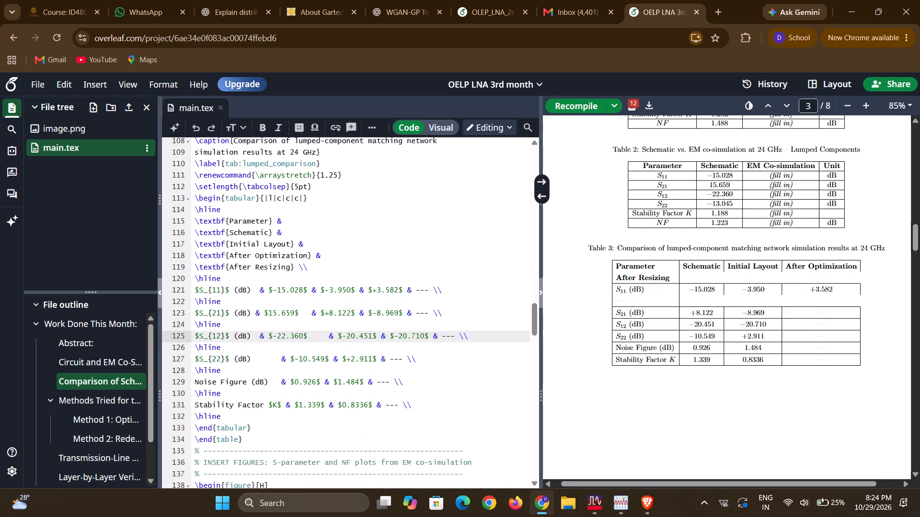
key(Right)
key(BackSpace)
key(BackSpace)
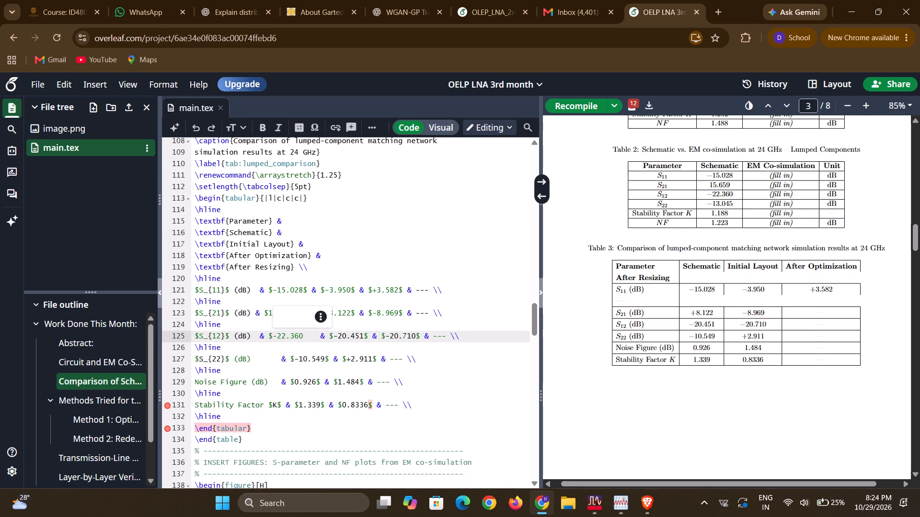
key(ctrl+z)
key(Right)
key(Right)
key(Right)
key(BackSpace)
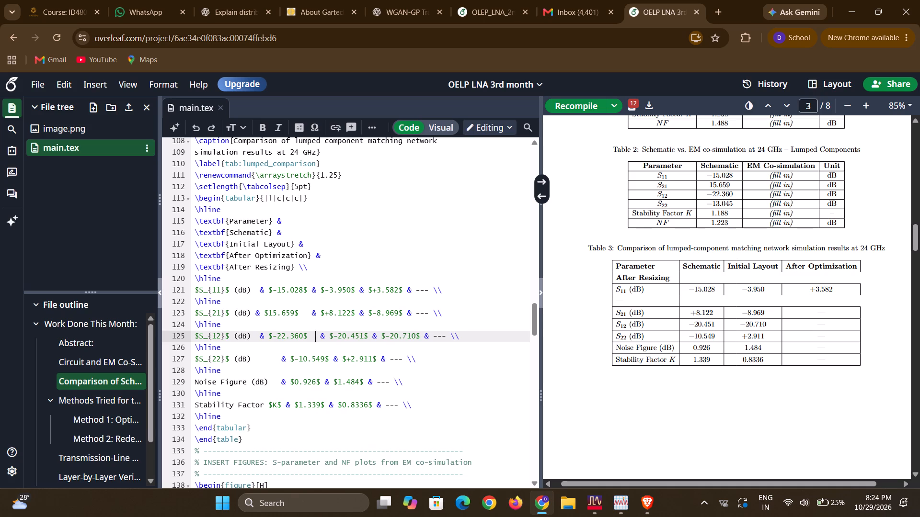
key(BackSpace)
key(BackSpace)
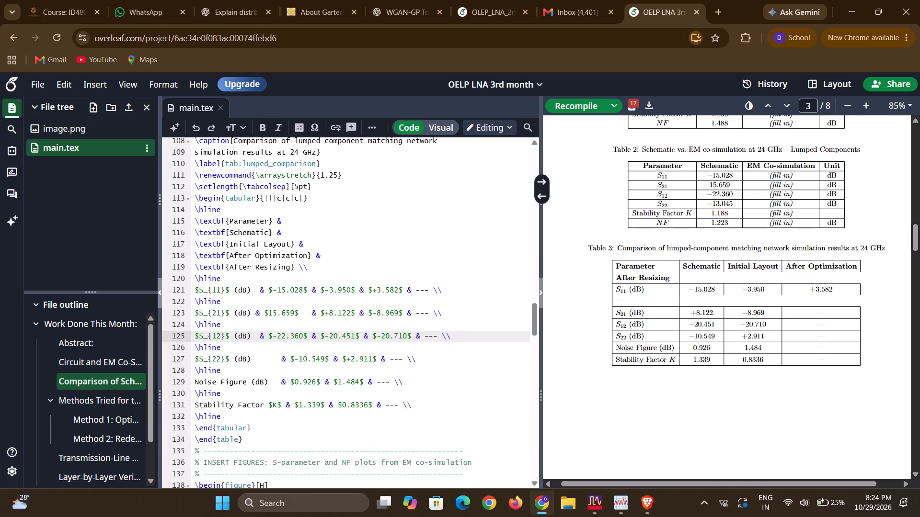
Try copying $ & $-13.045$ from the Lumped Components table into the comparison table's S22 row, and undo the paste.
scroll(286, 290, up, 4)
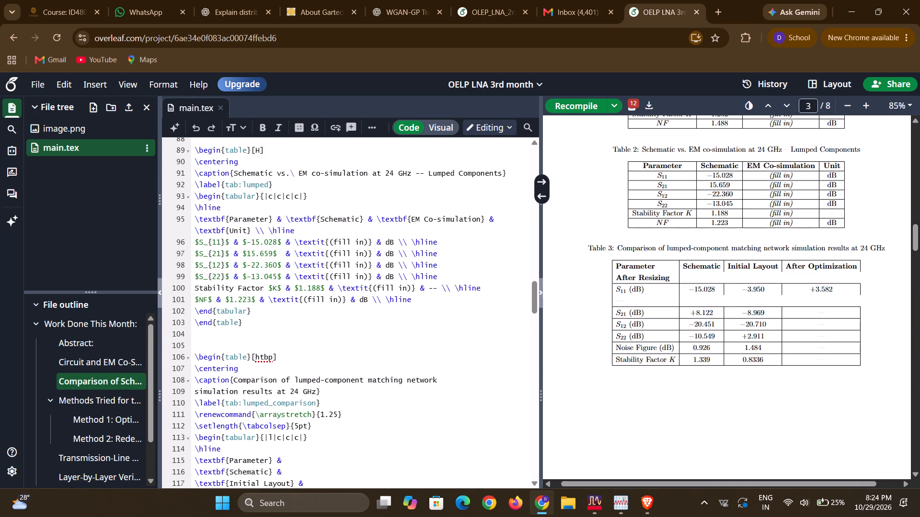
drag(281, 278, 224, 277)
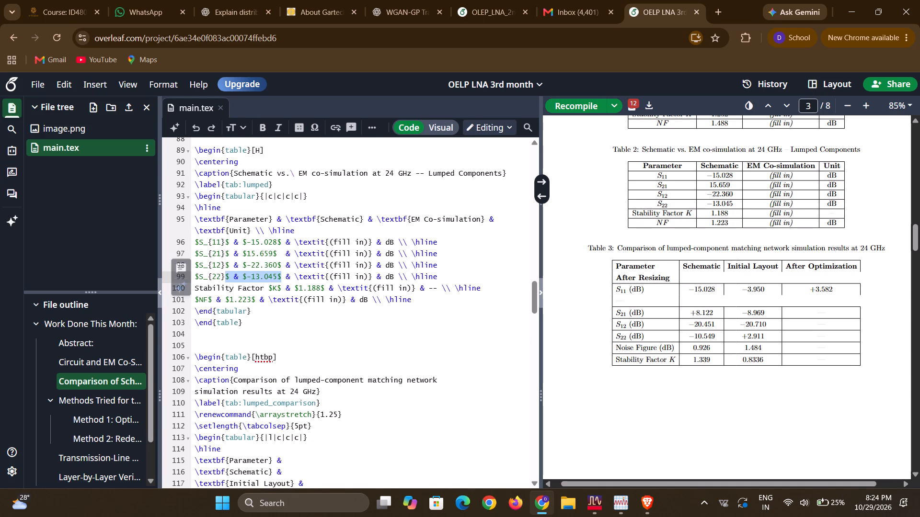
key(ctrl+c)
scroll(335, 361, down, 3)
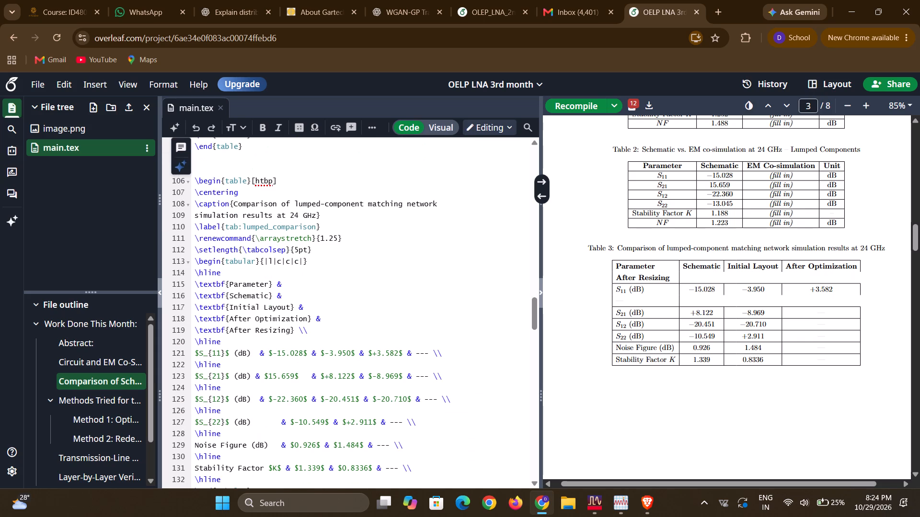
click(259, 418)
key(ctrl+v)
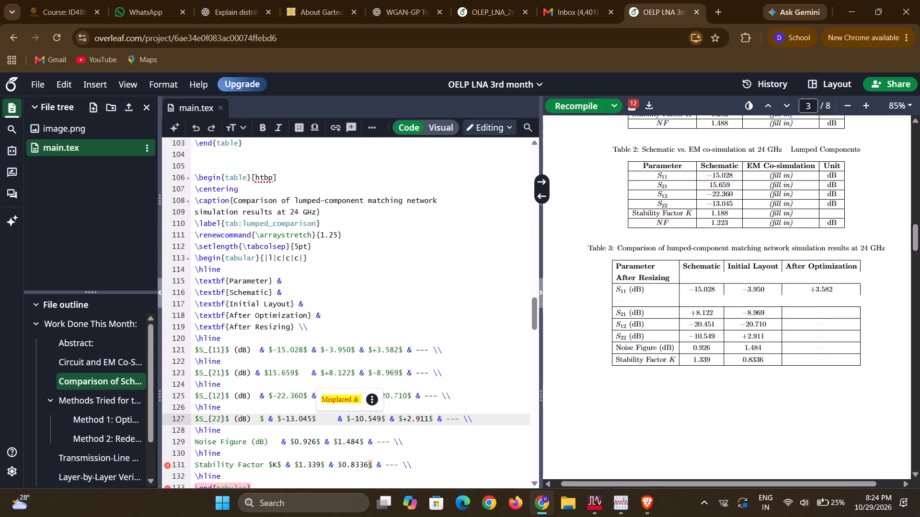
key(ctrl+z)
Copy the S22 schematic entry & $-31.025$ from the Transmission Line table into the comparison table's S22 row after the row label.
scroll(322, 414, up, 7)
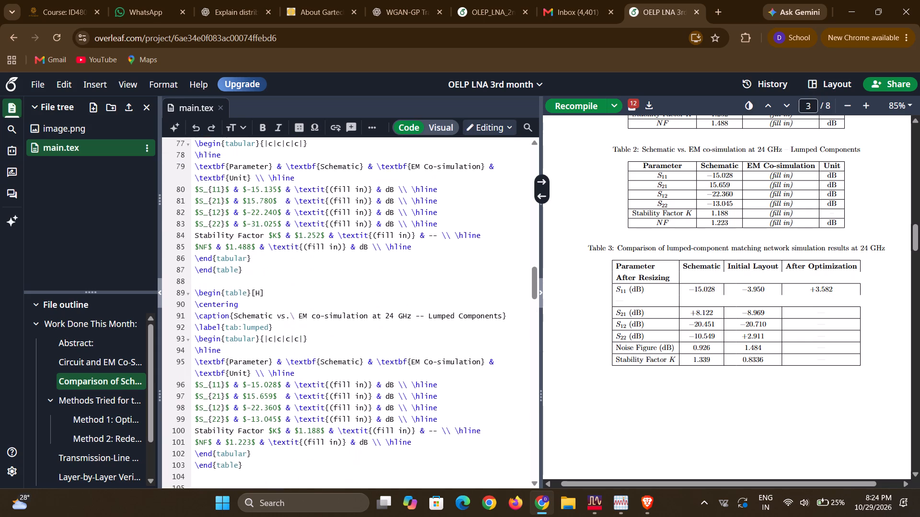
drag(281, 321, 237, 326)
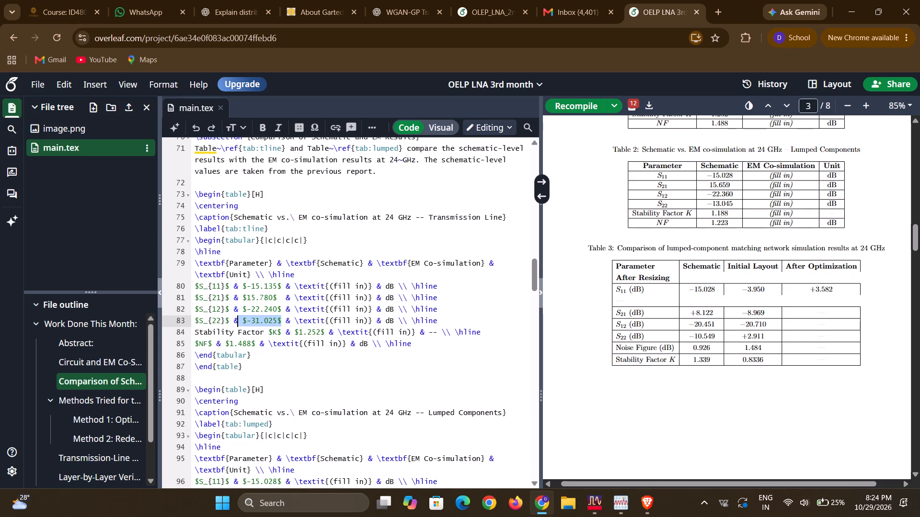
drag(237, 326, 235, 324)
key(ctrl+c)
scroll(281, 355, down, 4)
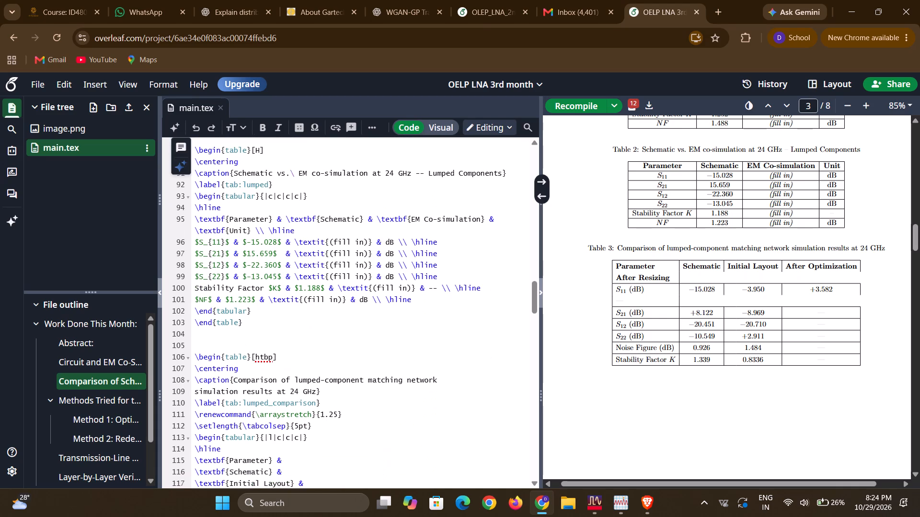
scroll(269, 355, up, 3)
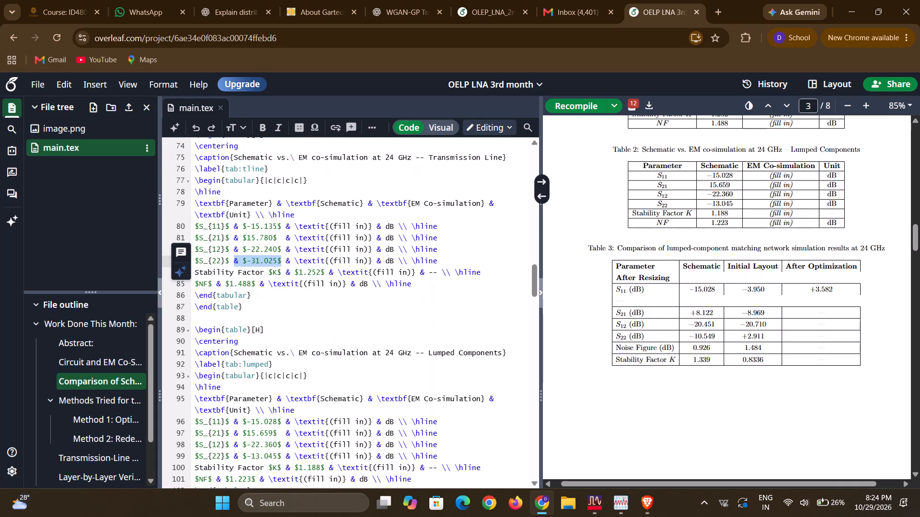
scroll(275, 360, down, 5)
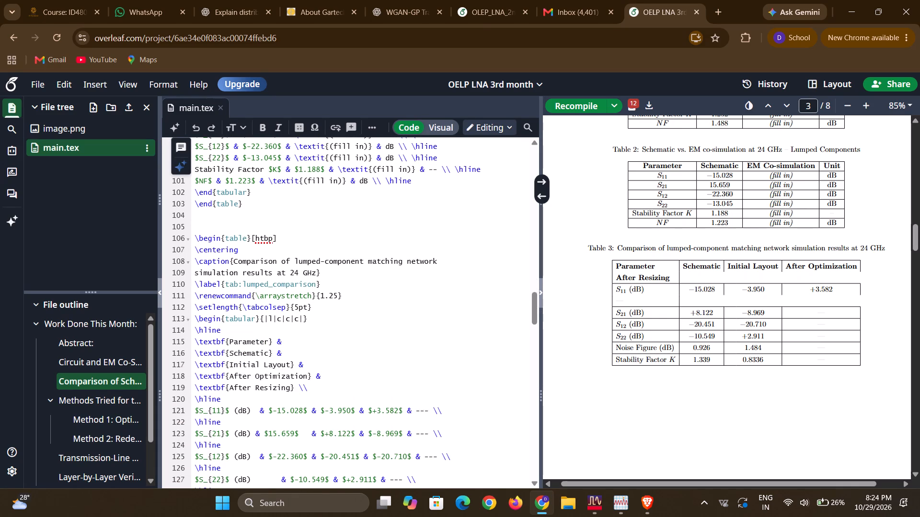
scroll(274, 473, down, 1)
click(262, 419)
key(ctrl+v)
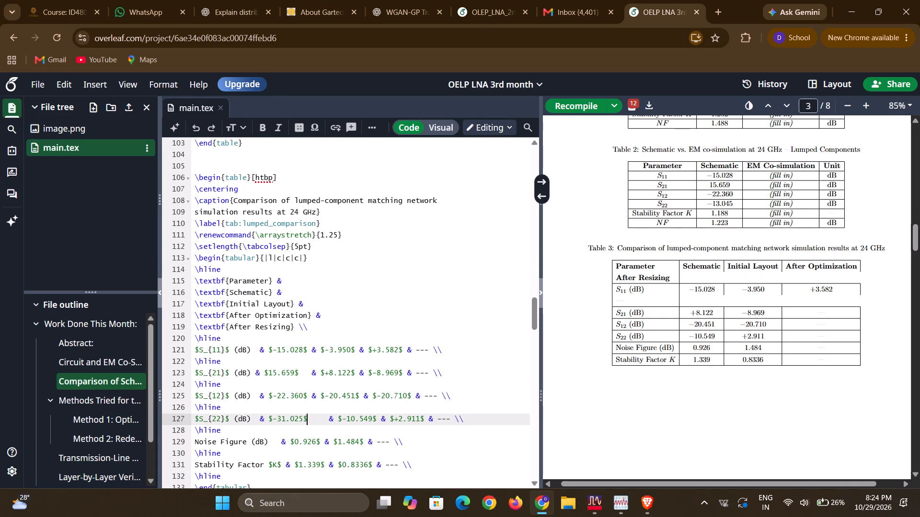
Trim the extra spaces after the schematic entry in the comparison table's S22 row, leaving a single space before the separator.
click(324, 419)
key(BackSpace)
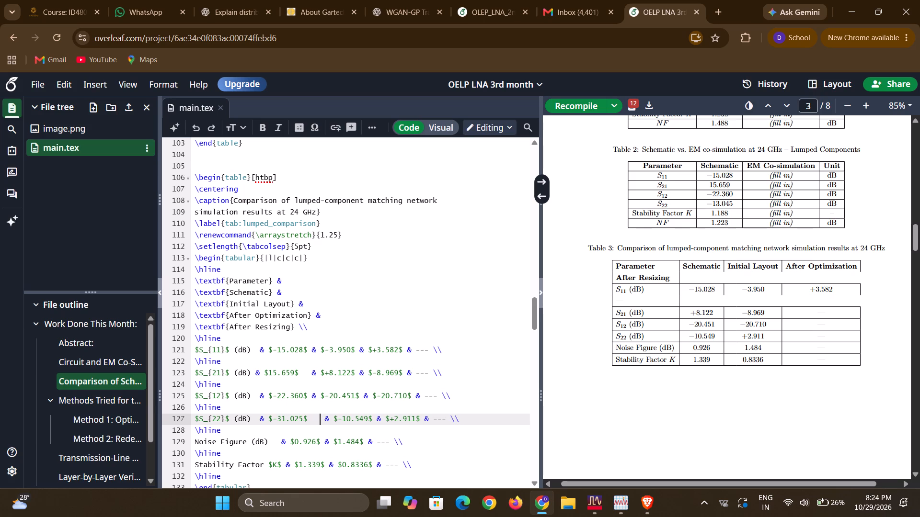
key(BackSpace)
key(Right)
key(BackSpace)
key(BackSpace)
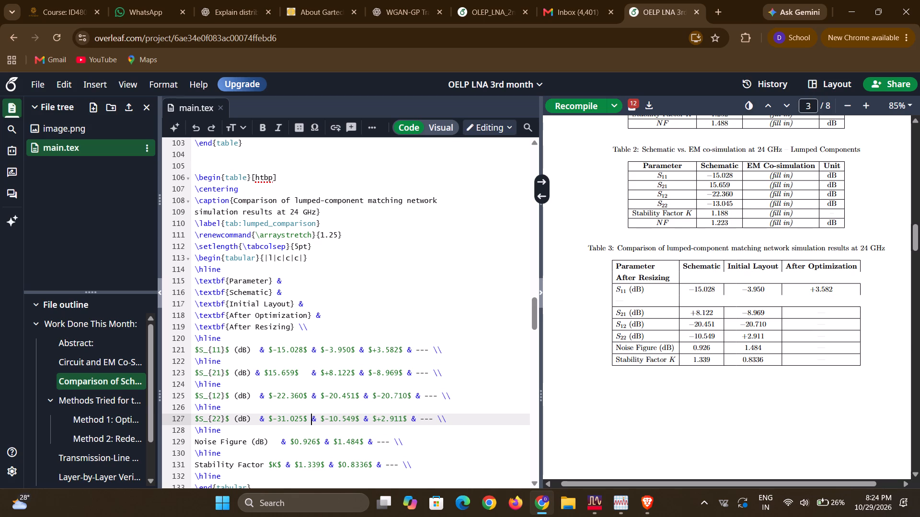
Replace the schematic entry in the comparison table's S22 row with & $-13.045$ copied from the Lumped Components table.
scroll(321, 427, down, 1)
scroll(277, 398, up, 4)
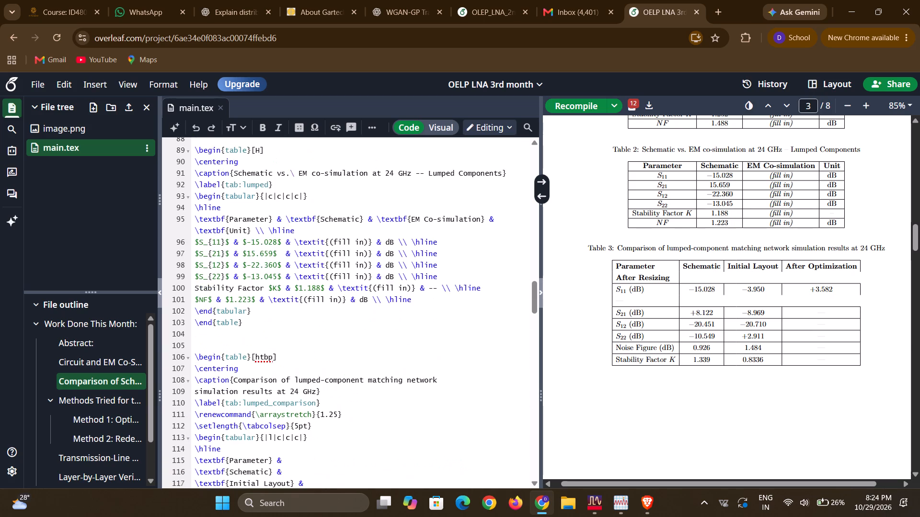
scroll(277, 397, up, 3)
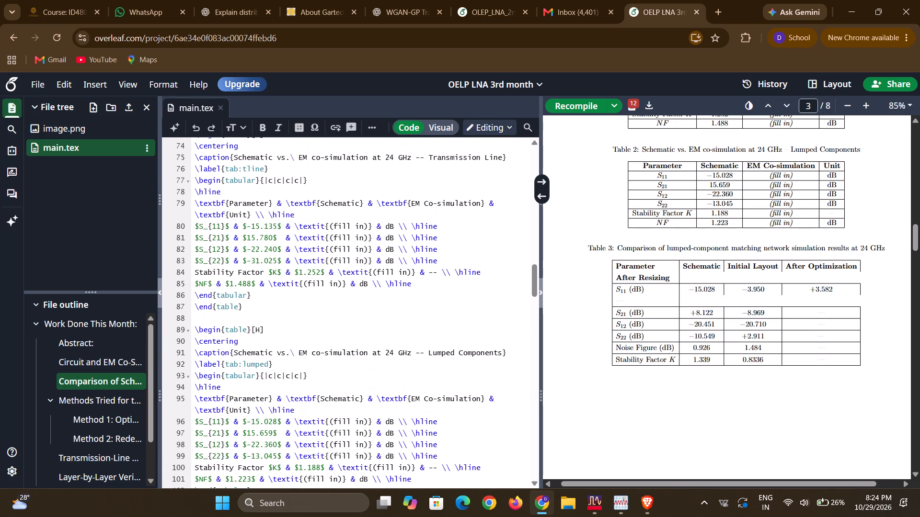
scroll(371, 387, down, 1)
scroll(329, 397, down, 3)
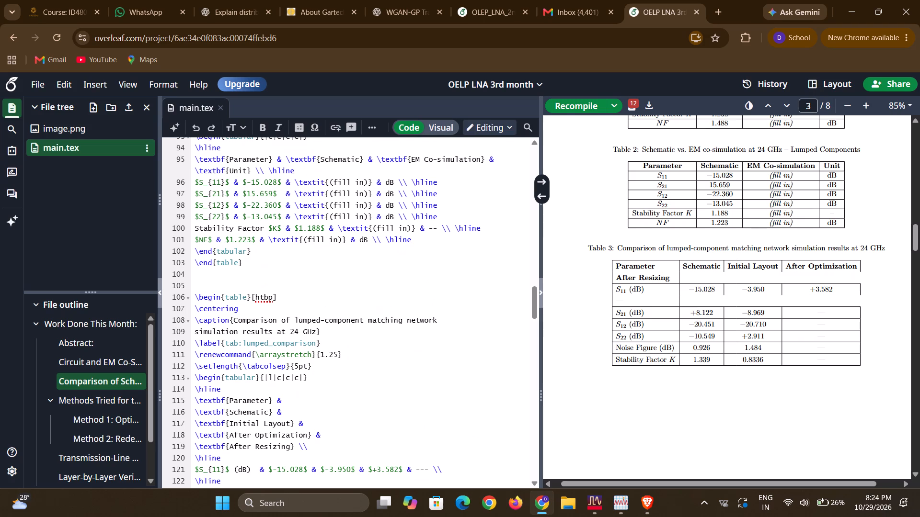
drag(280, 219, 272, 219)
drag(272, 219, 235, 221)
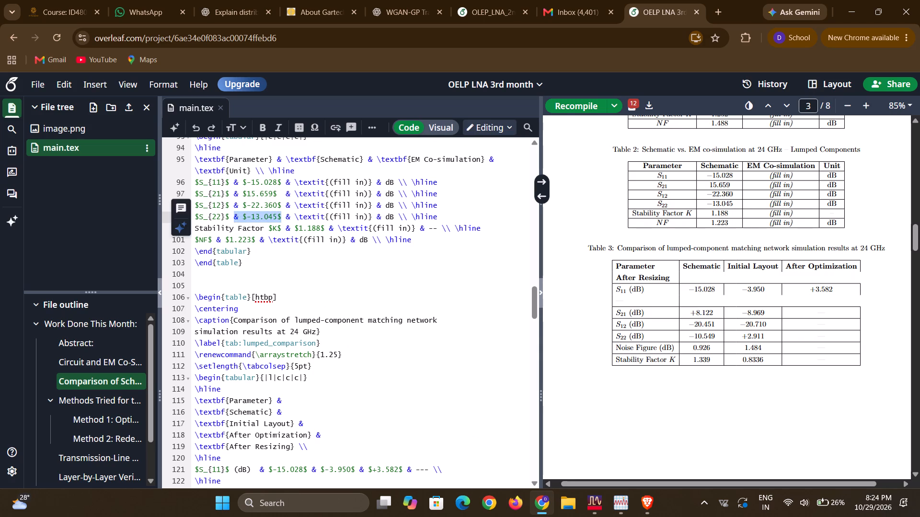
key(ctrl+c)
scroll(373, 298, down, 3)
drag(308, 359, 260, 360)
key(BackSpace)
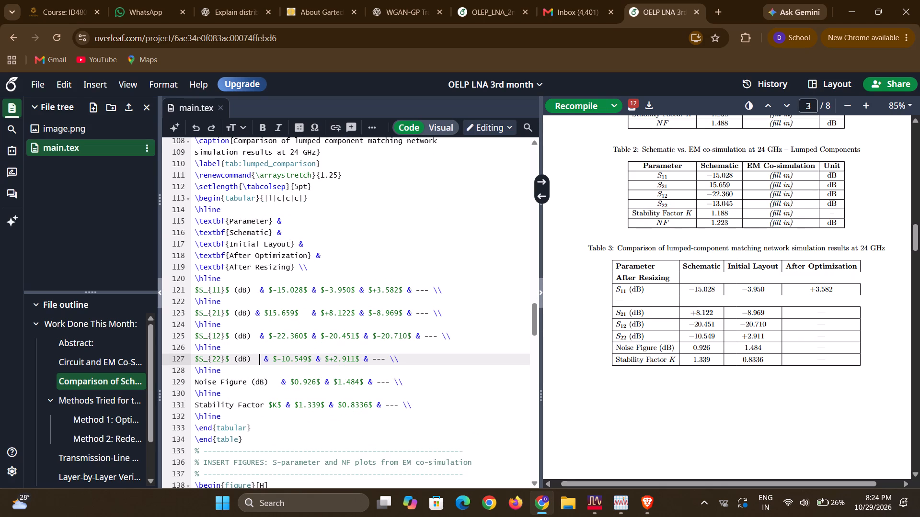
key(ctrl+v)
Copy the NF schematic entry & $1.223$ from the Lumped Components table into the comparison table's Noise Figure row after the label.
scroll(358, 420, up, 2)
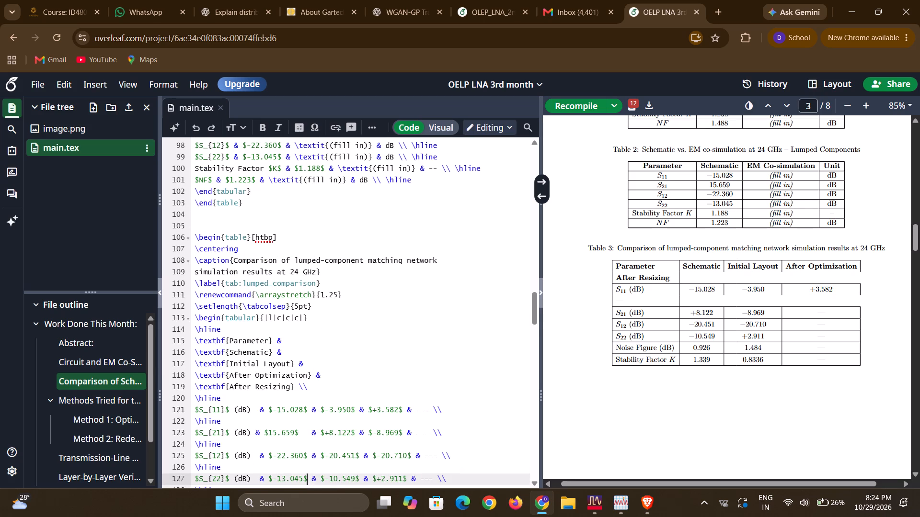
scroll(341, 398, up, 1)
scroll(304, 318, down, 2)
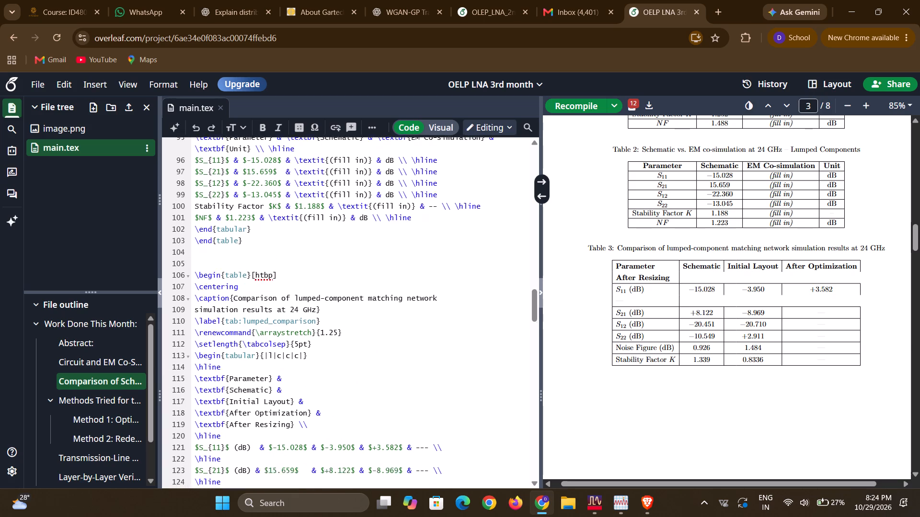
scroll(304, 318, up, 1)
scroll(304, 318, down, 2)
scroll(304, 318, up, 2)
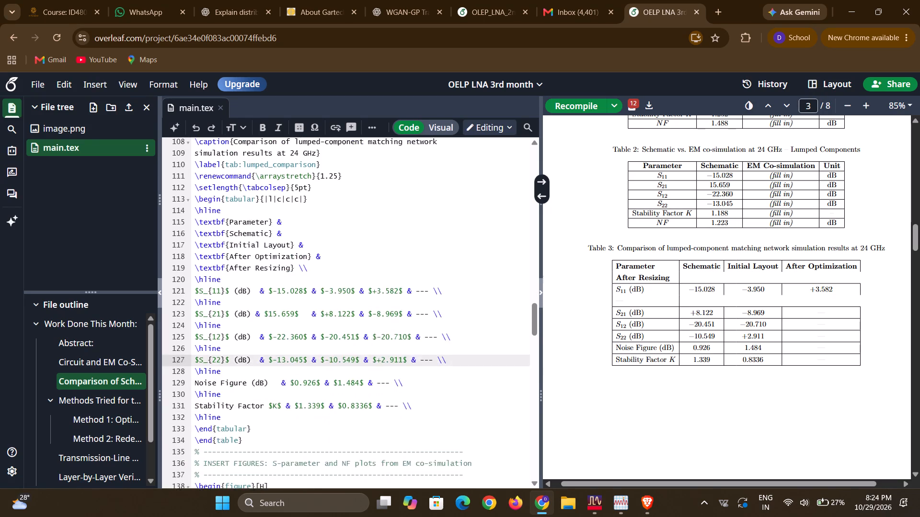
scroll(276, 233, up, 2)
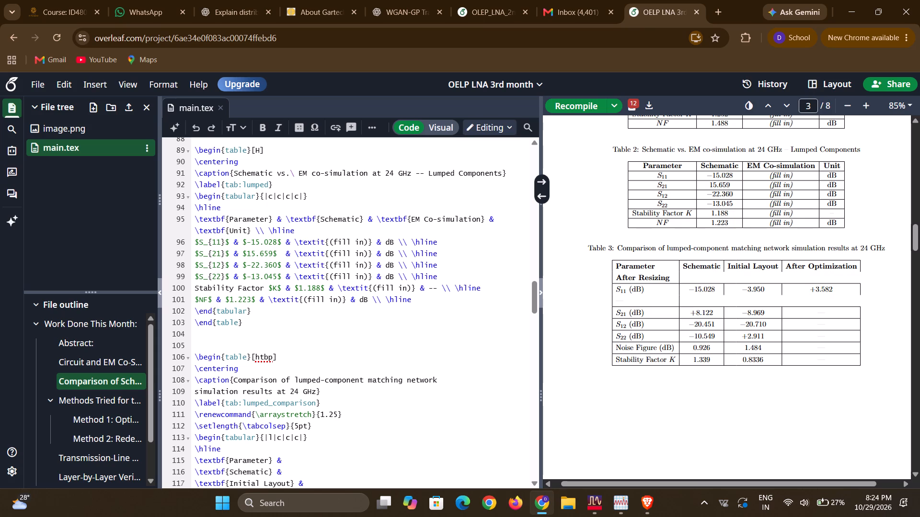
double_click(253, 300)
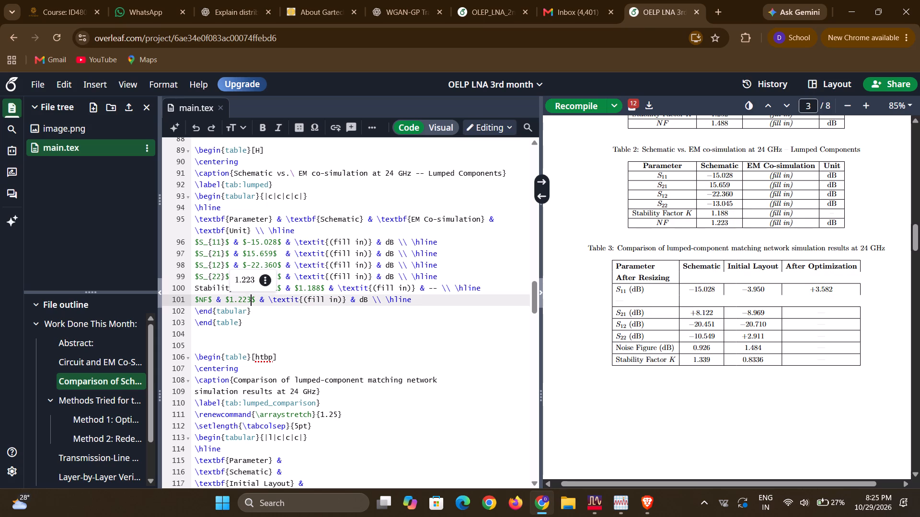
drag(255, 300, 220, 300)
key(ctrl+c)
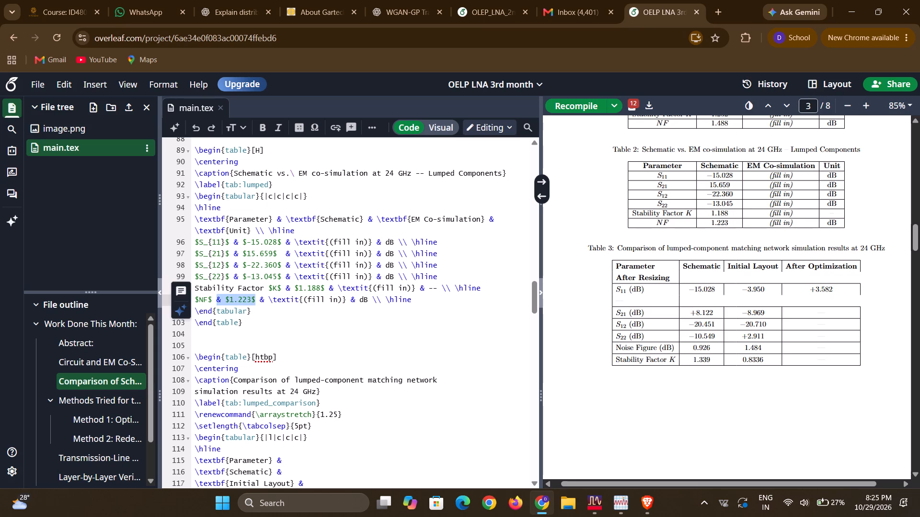
scroll(295, 355, down, 4)
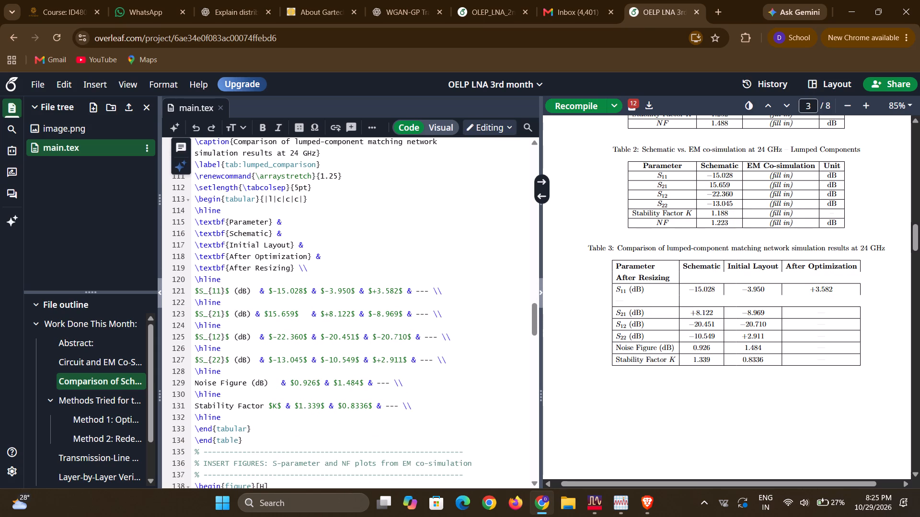
click(270, 382)
key(ctrl+v)
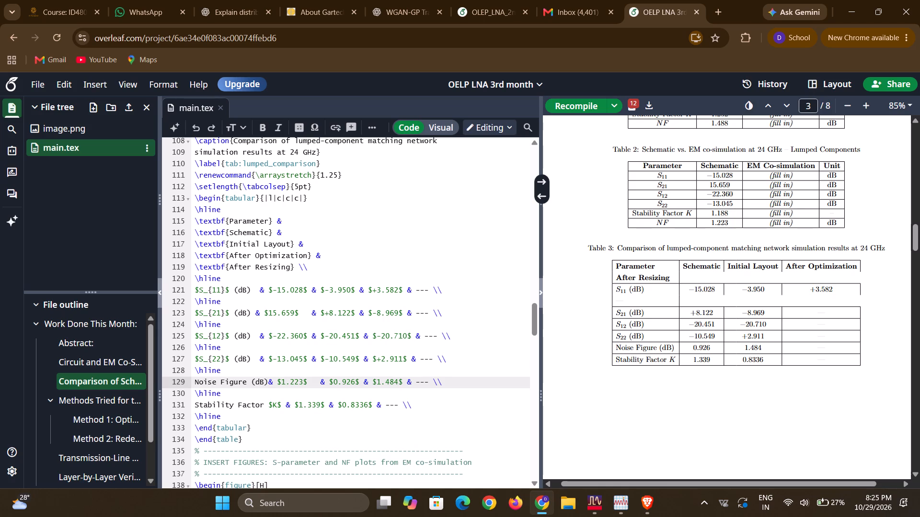
key(space)
key(BackSpace)
Copy the schematic entry & $1.188$ from the Lumped Components table into the comparison table's Stability Factor row, followed by a space.
scroll(259, 394, up, 4)
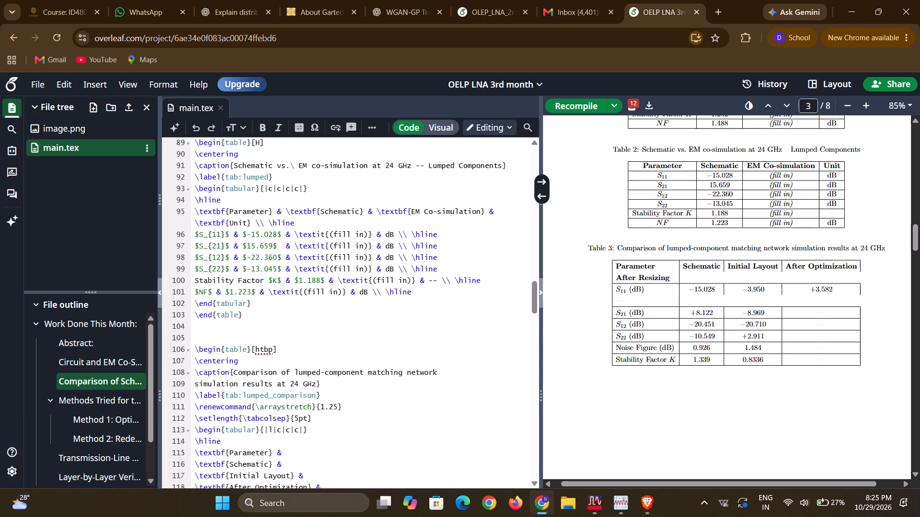
drag(326, 290, 317, 290)
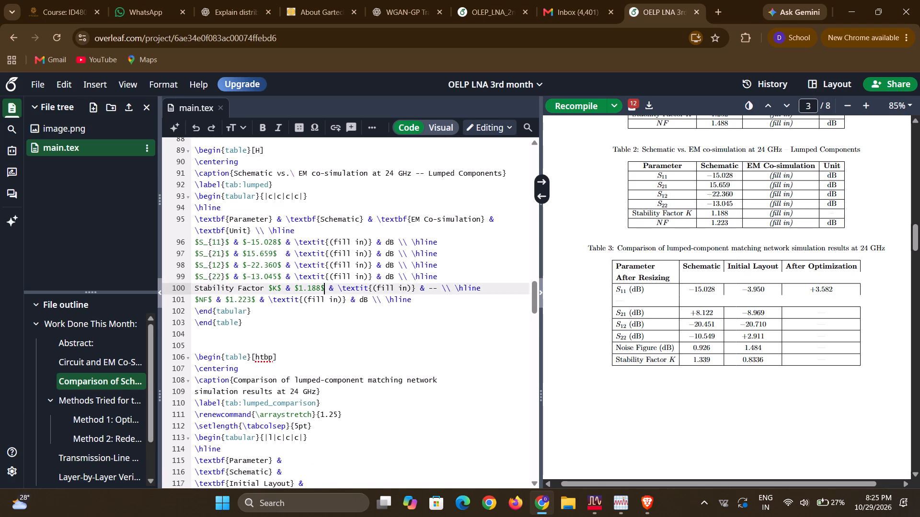
drag(317, 290, 287, 291)
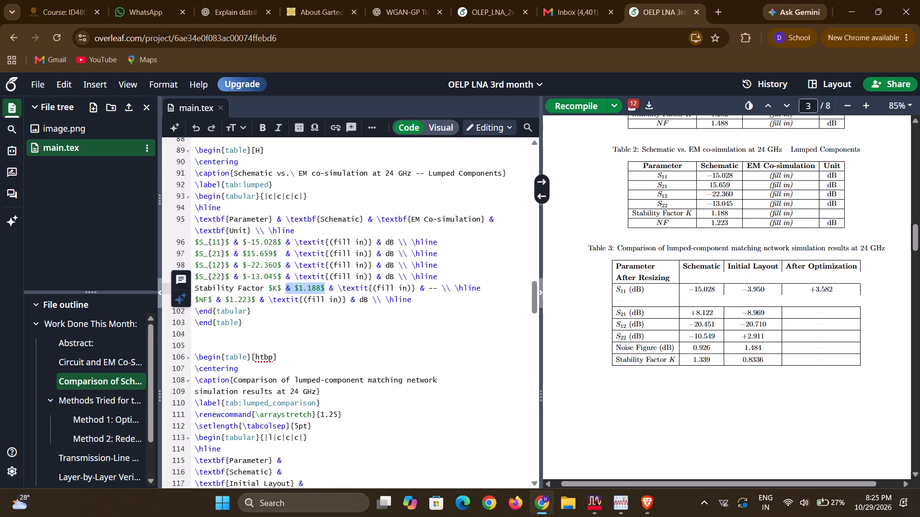
key(ctrl+c)
scroll(322, 315, down, 4)
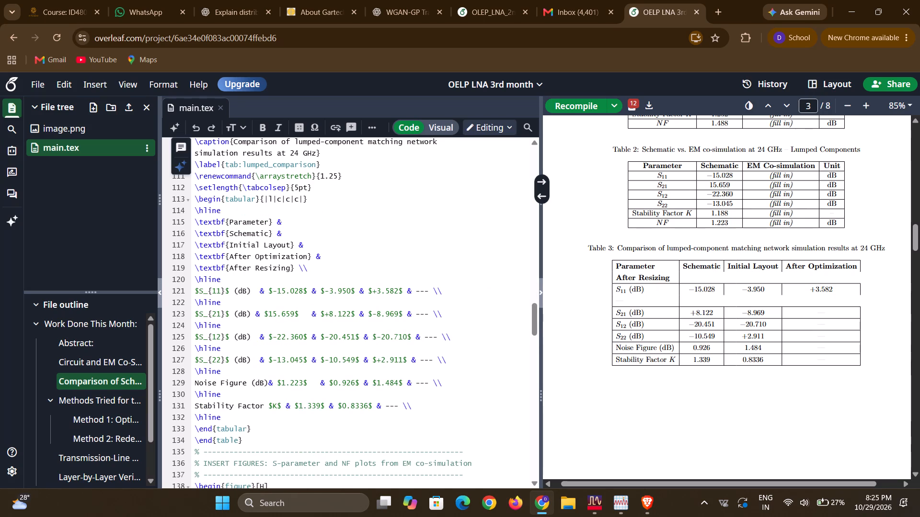
click(286, 403)
key(ctrl+v)
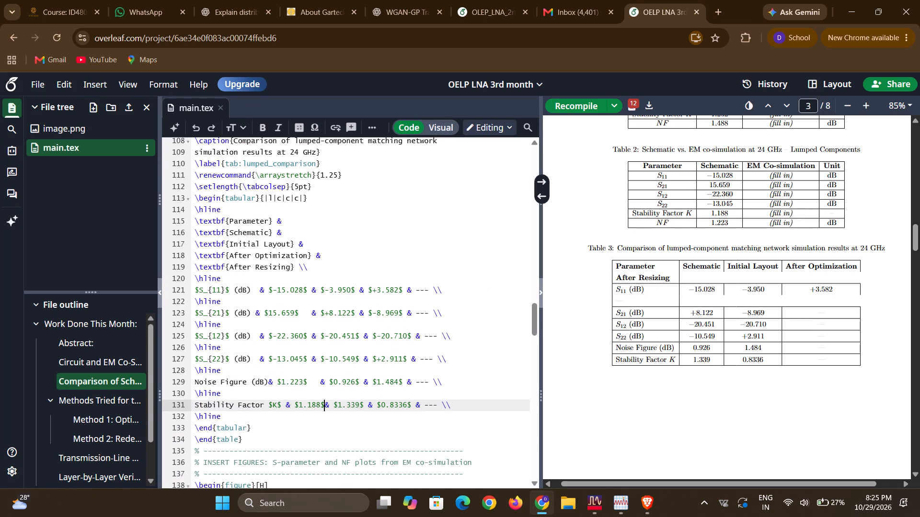
key(space)
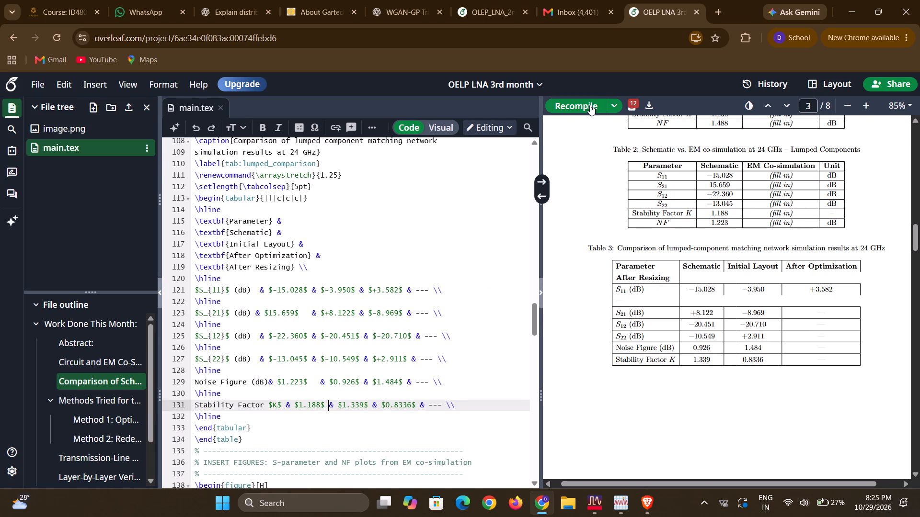
Recompile the report to update the lumped-component comparison table in the PDF.
click(590, 105)
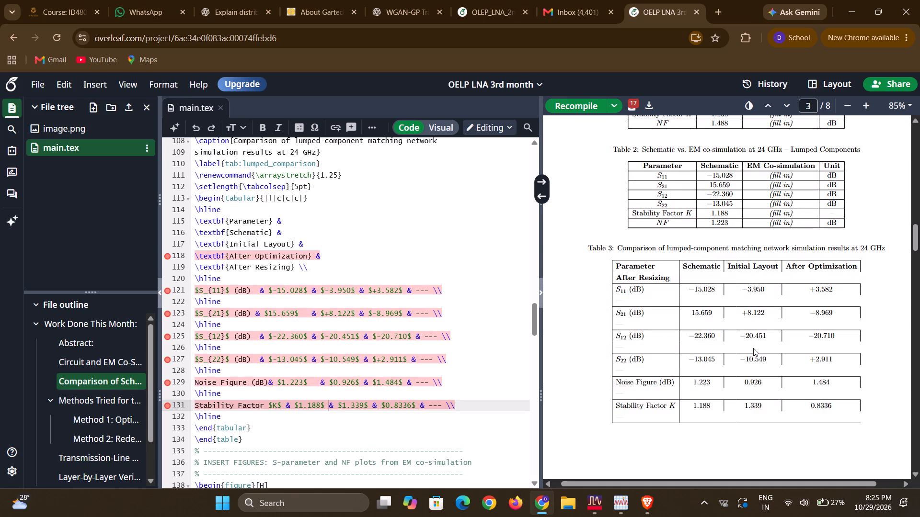
drag(264, 445, 230, 331)
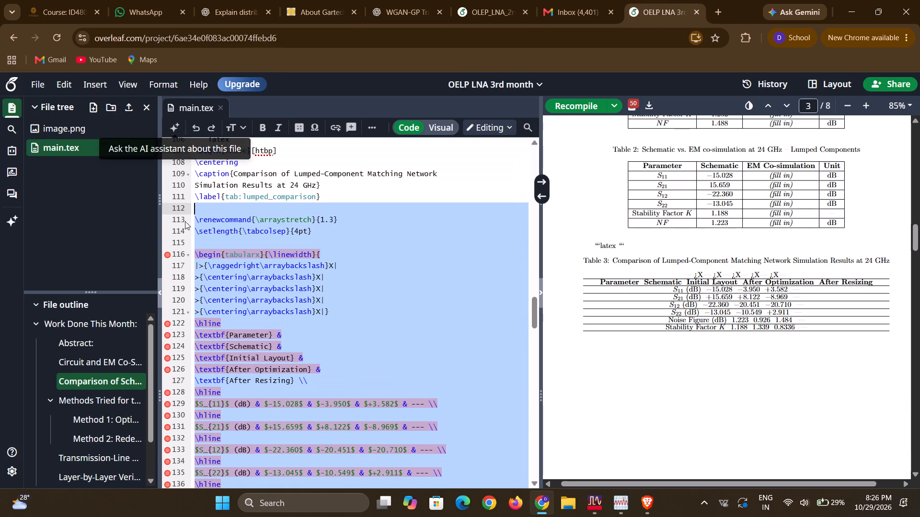
drag(185, 221, 177, 164)
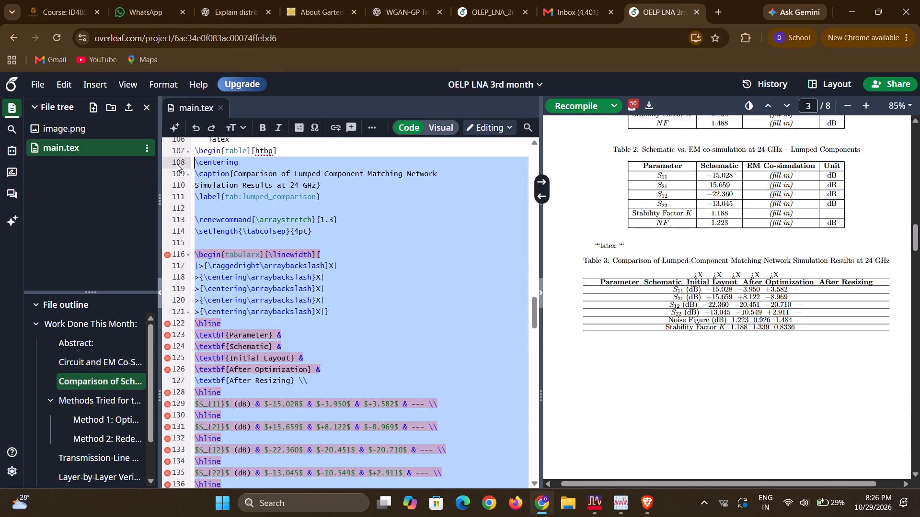
drag(177, 164, 174, 153)
scroll(230, 216, up, 1)
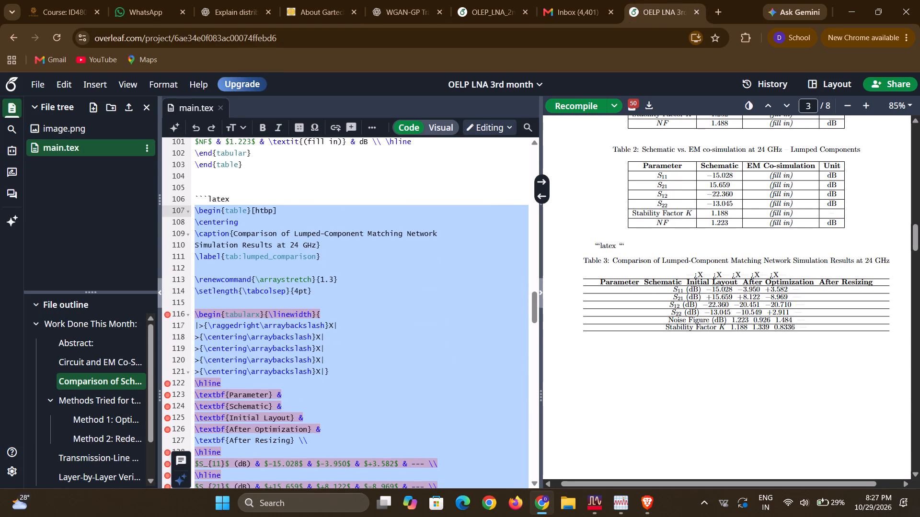
key(BackSpace)
drag(223, 231, 214, 219)
click(217, 219)
click(249, 198)
drag(217, 221, 193, 196)
key(BackSpace)
key(ctrl+v)
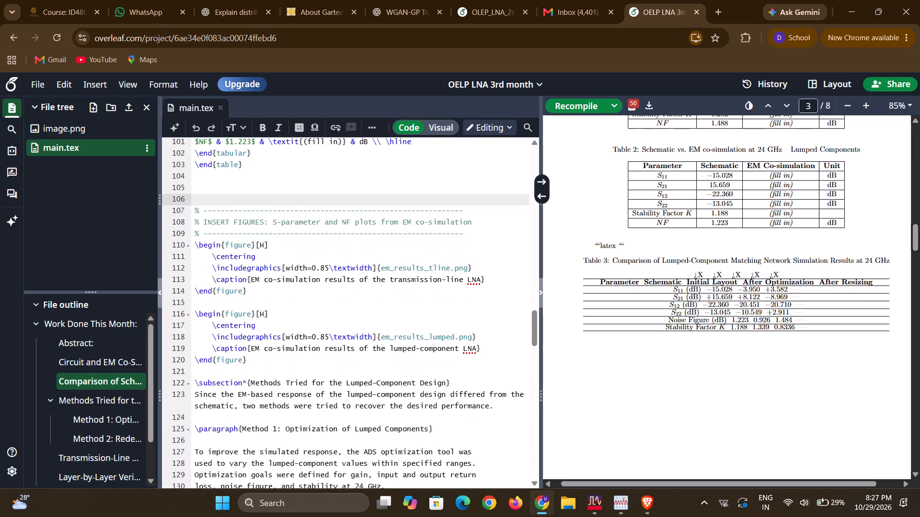
Delete the ```latex line above and the ``` line below the new lumped-component comparison table, and recompile the report.
scroll(193, 196, up, 2)
right_drag(177, 191, 202, 188)
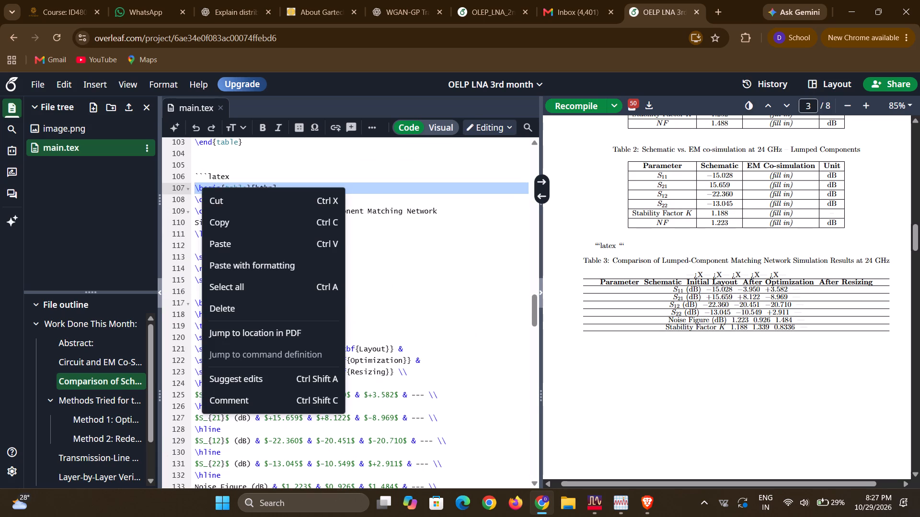
click(234, 176)
drag(235, 177, 190, 170)
key(BackSpace)
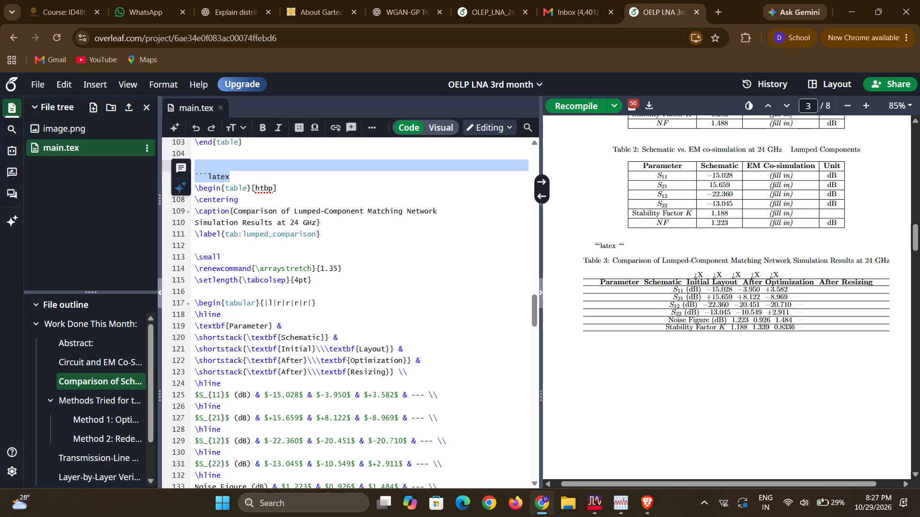
scroll(322, 243, down, 5)
drag(231, 255, 189, 255)
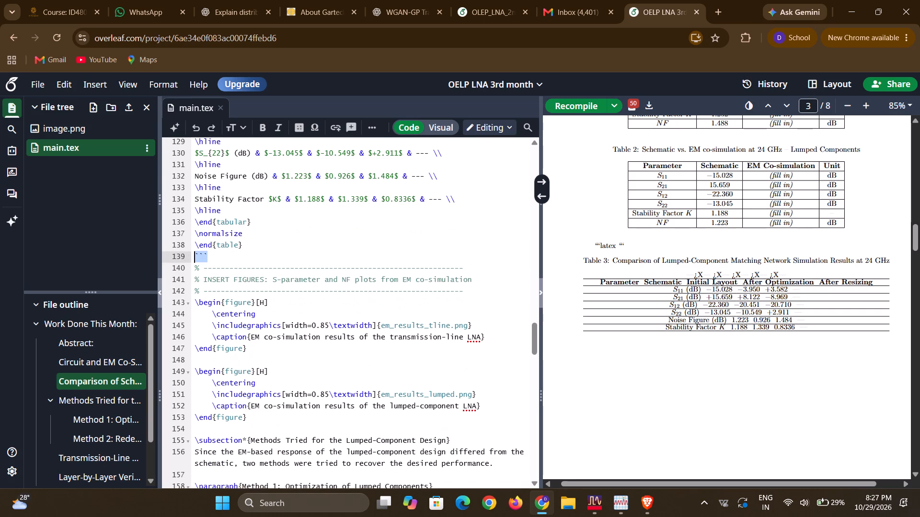
key(BackSpace)
click(584, 104)
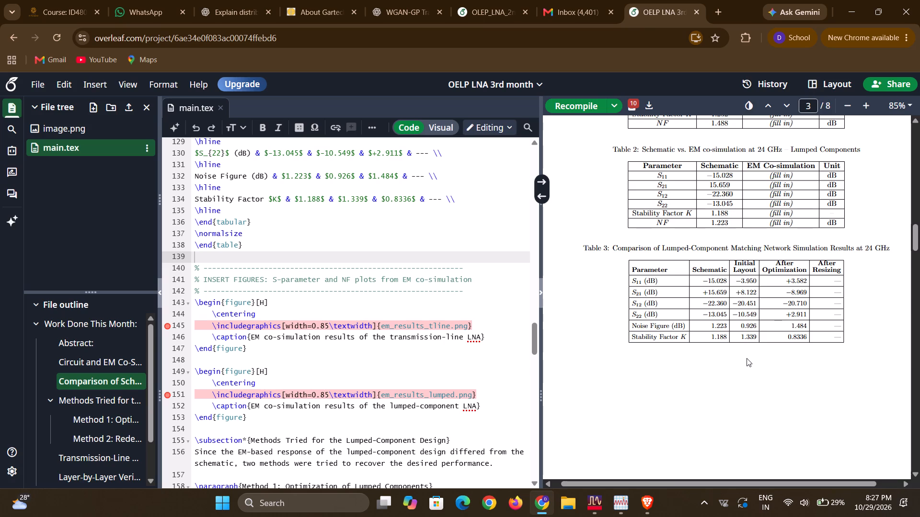
Copy the whole lumped-component matching network comparison table code and remove it from its place above the INSERT FIGURES comment.
scroll(347, 317, up, 2)
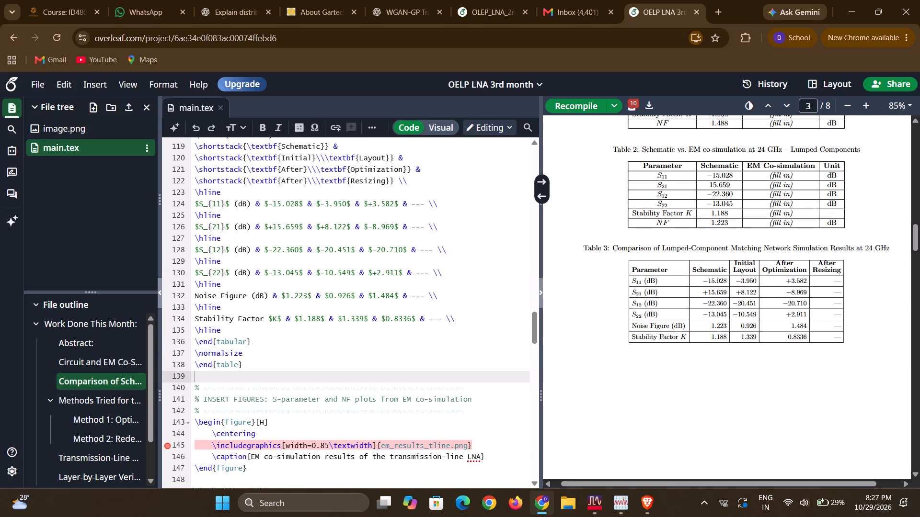
scroll(459, 348, up, 3)
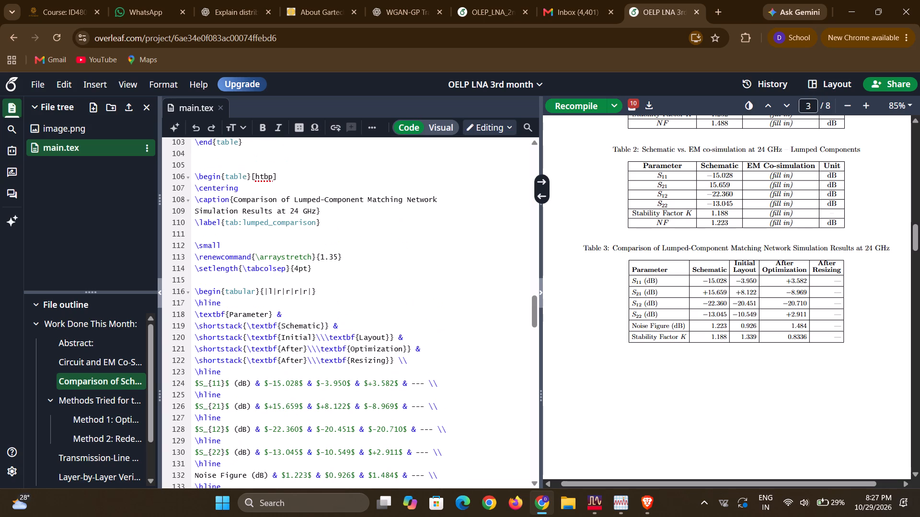
scroll(321, 309, down, 4)
drag(263, 310, 237, 232)
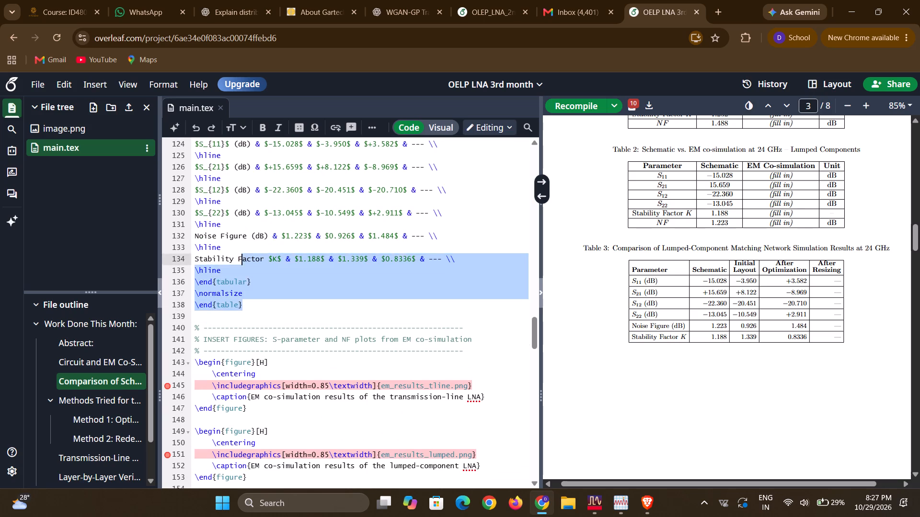
drag(237, 232, 189, 203)
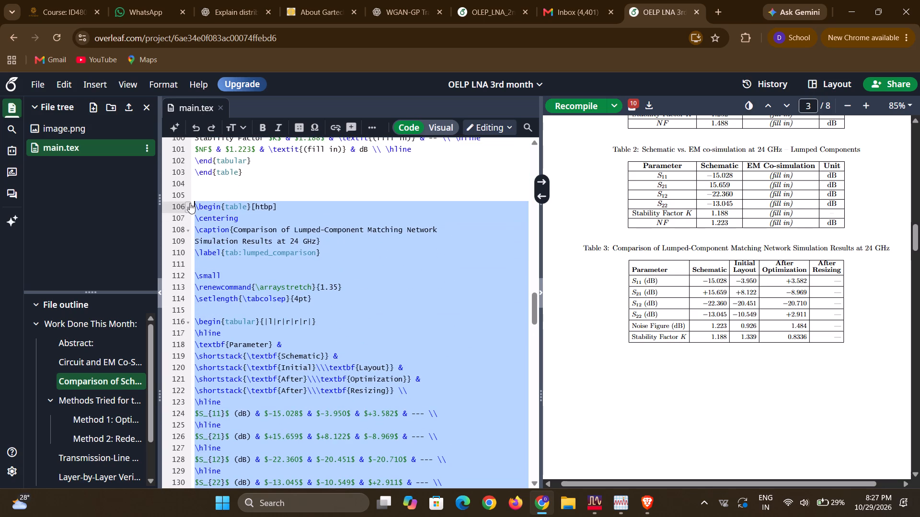
key(ctrl+c)
key(BackSpace)
Replace the placeholder "Schematic vs. EM co-simulation at 24 GHz -- Lumped Components" table with the copied five-column comparison table.
scroll(240, 254, up, 7)
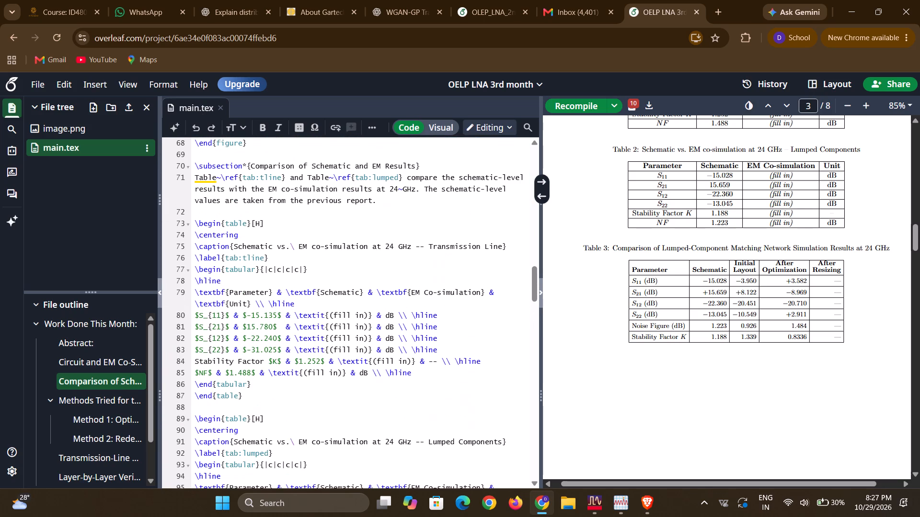
drag(247, 403, 197, 214)
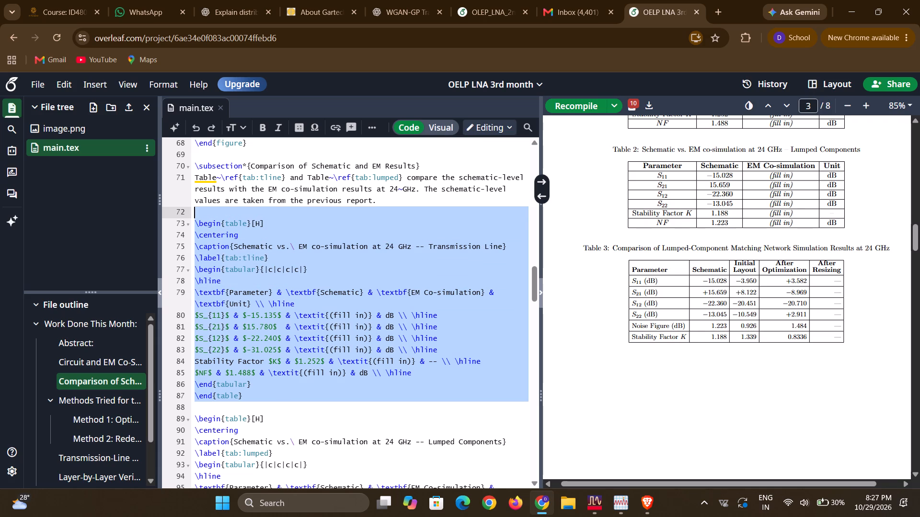
drag(197, 214, 196, 213)
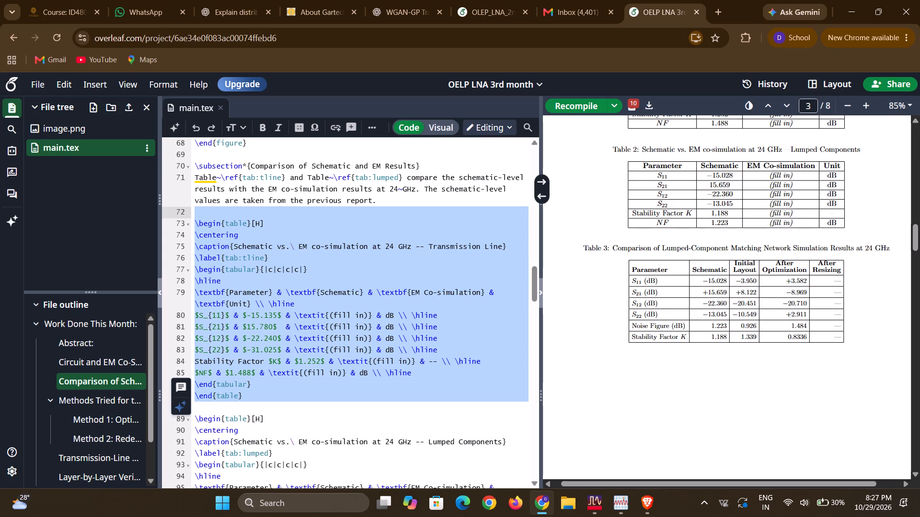
click(423, 397)
scroll(423, 397, down, 2)
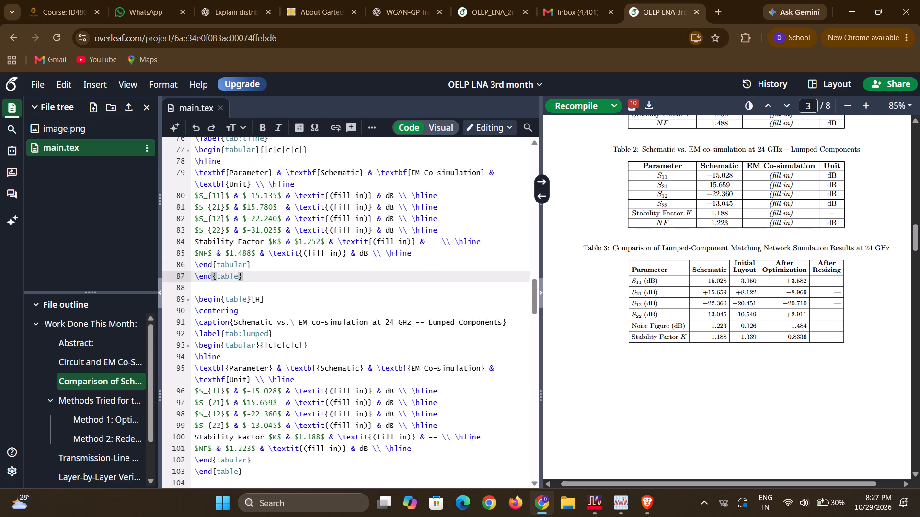
scroll(384, 421, down, 1)
drag(247, 413, 196, 226)
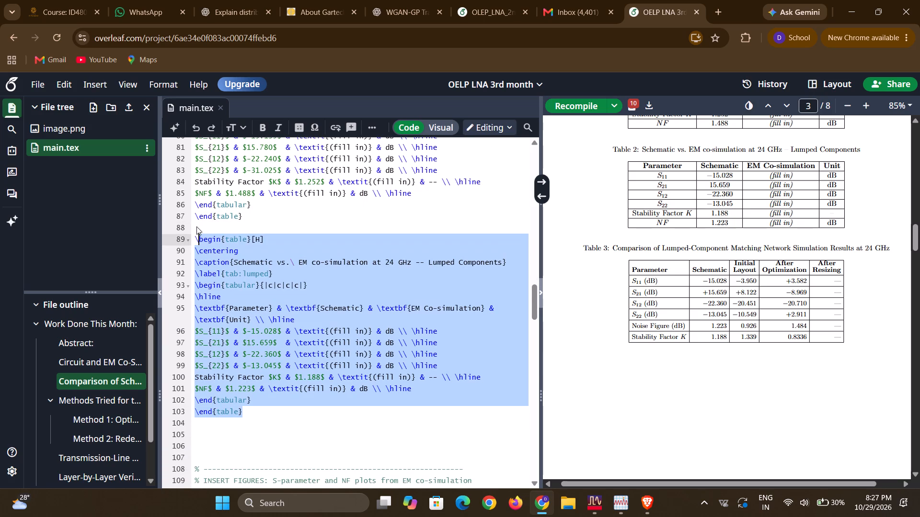
drag(196, 226, 195, 237)
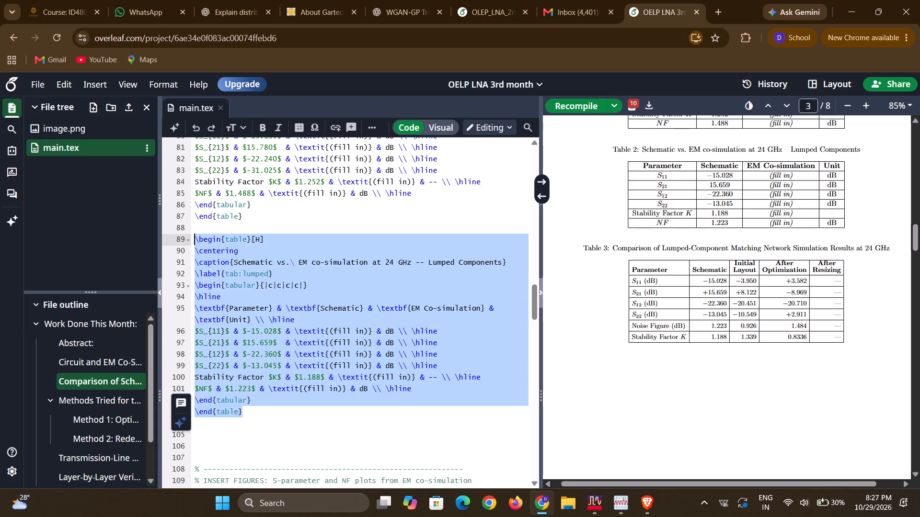
key(BackSpace)
key(ctrl+v)
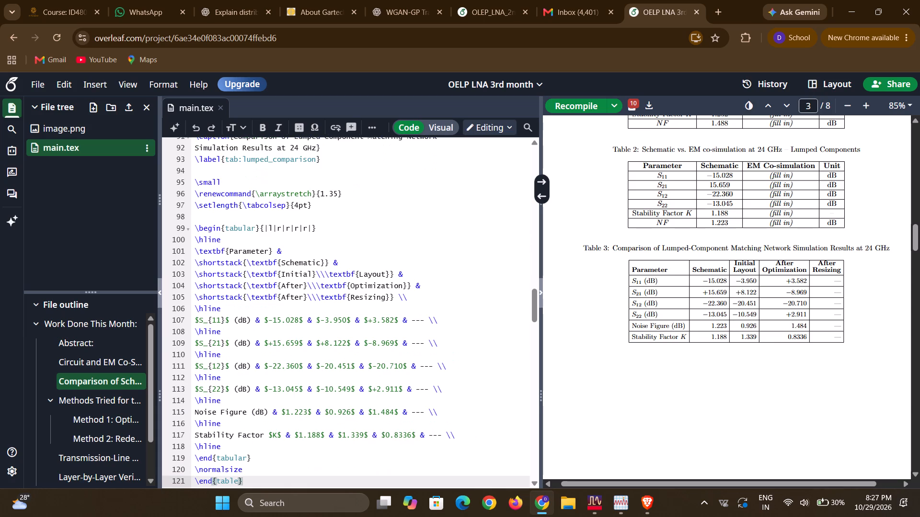
Recompile the 3rd month report and check the updated comparison tables and the EM co-simulation figure code below them.
click(561, 107)
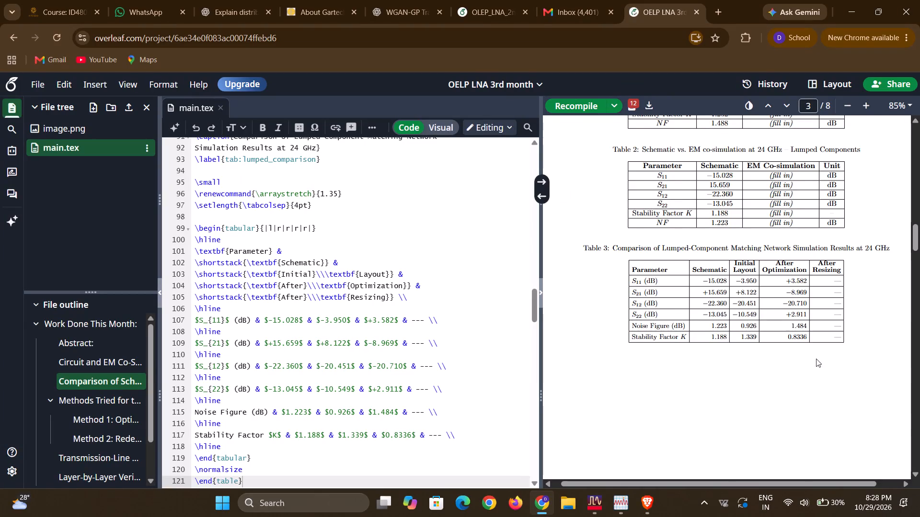
scroll(772, 317, up, 3)
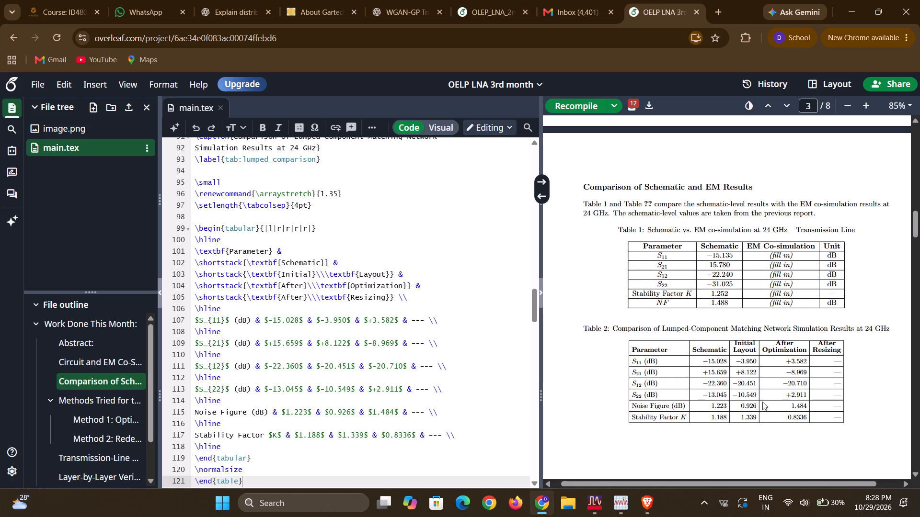
scroll(418, 343, down, 4)
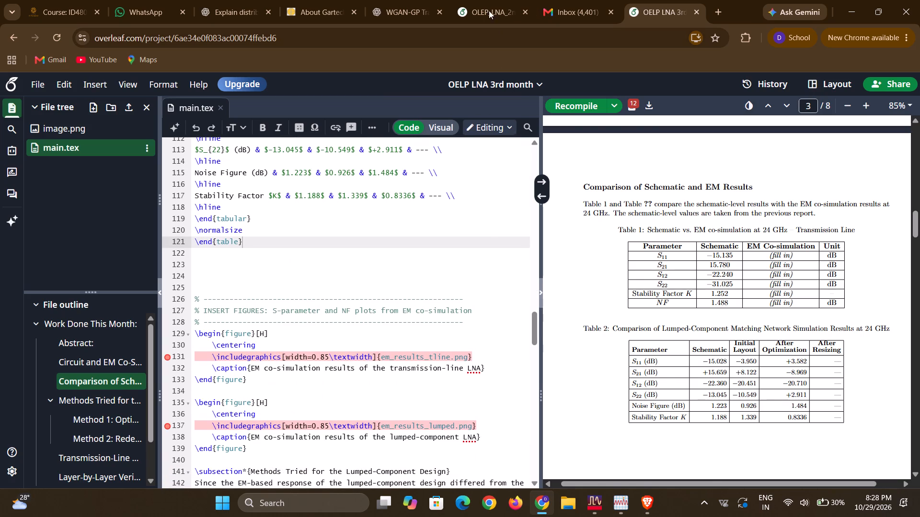
Switch from the report to the open simulation plot windows, such as cell_3, pcb, cell_2 and pcb_checking.
click(408, 0)
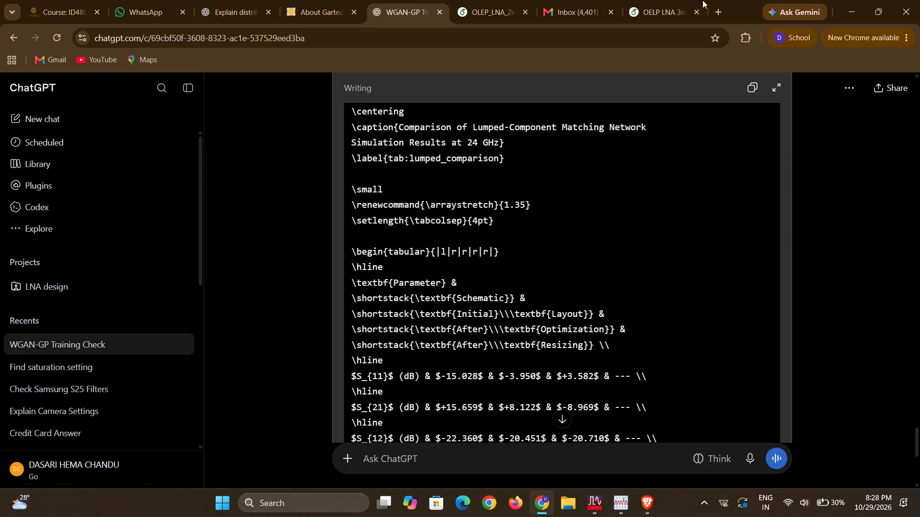
click(628, 497)
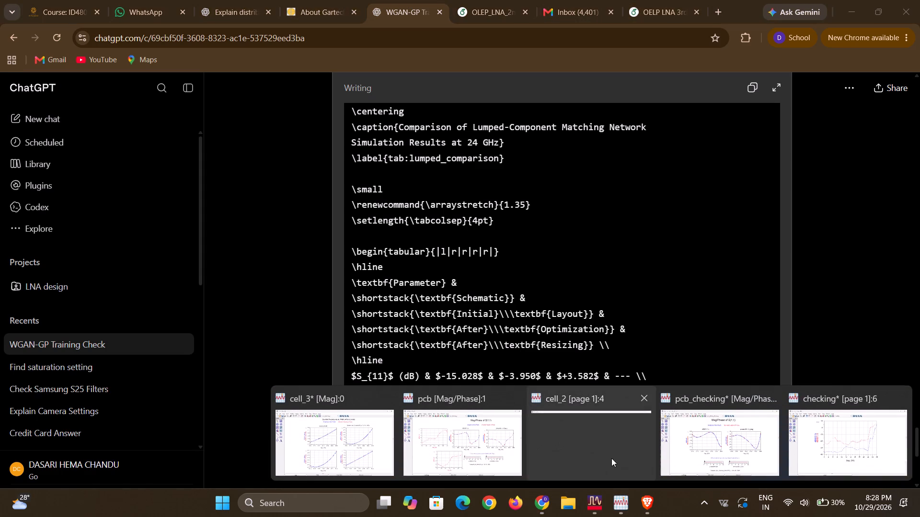
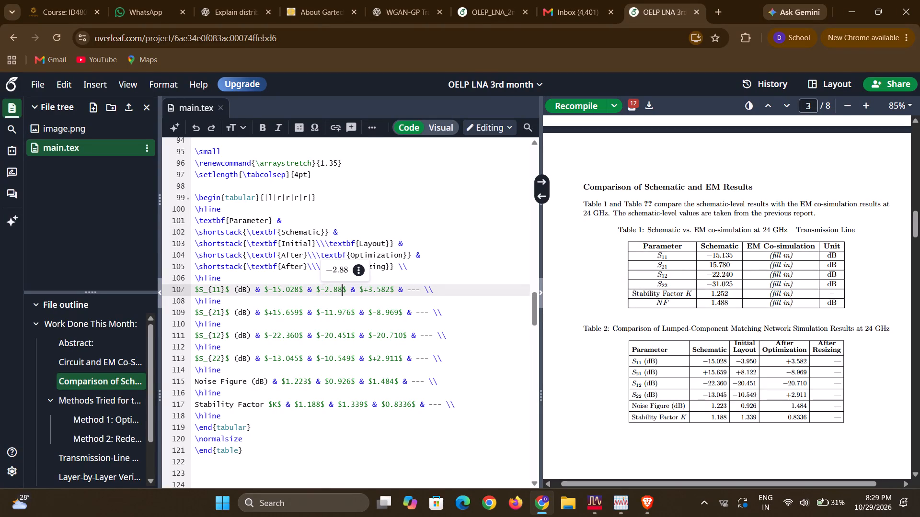
Finish entering -2.888 as the initial layout S11 value in the lumped-component comparison table.
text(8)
Look through the open 2nd month LNA report and the WGAN-GP conversation, ending at the ChatGPT conversation on firm shutdown conditions.
click(516, 0)
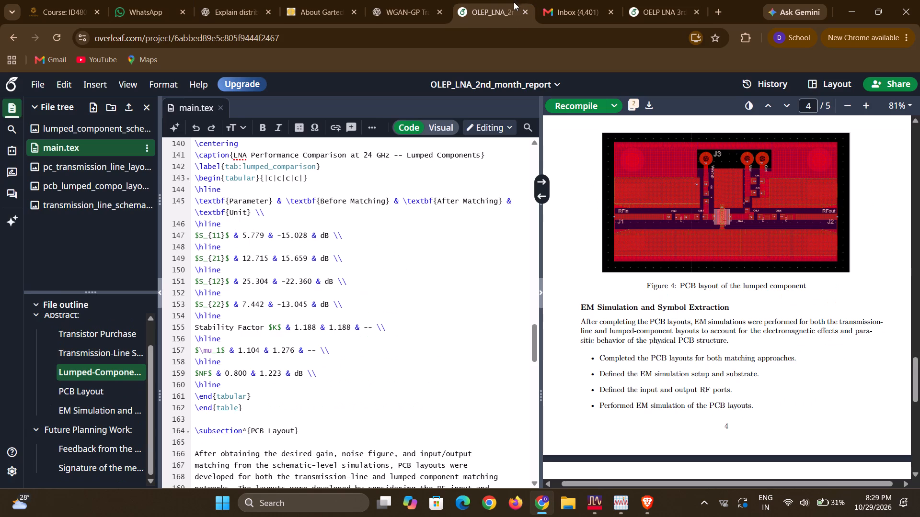
click(425, 0)
click(263, 0)
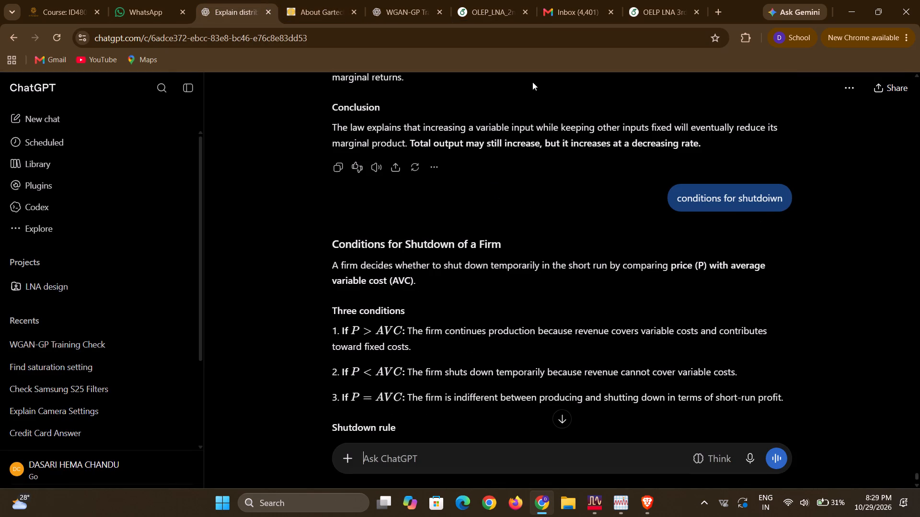
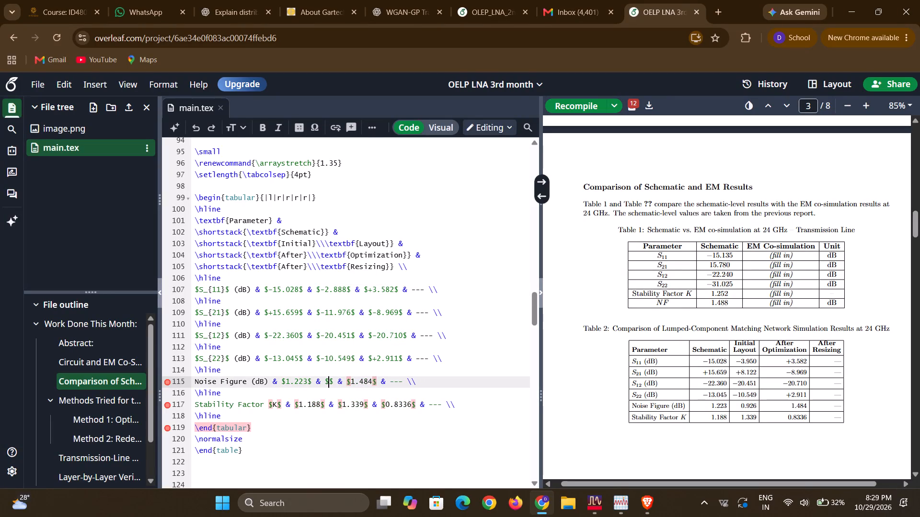
Set the Noise Figure's Initial Layout value to 1.810 in the lumped-component comparison table.
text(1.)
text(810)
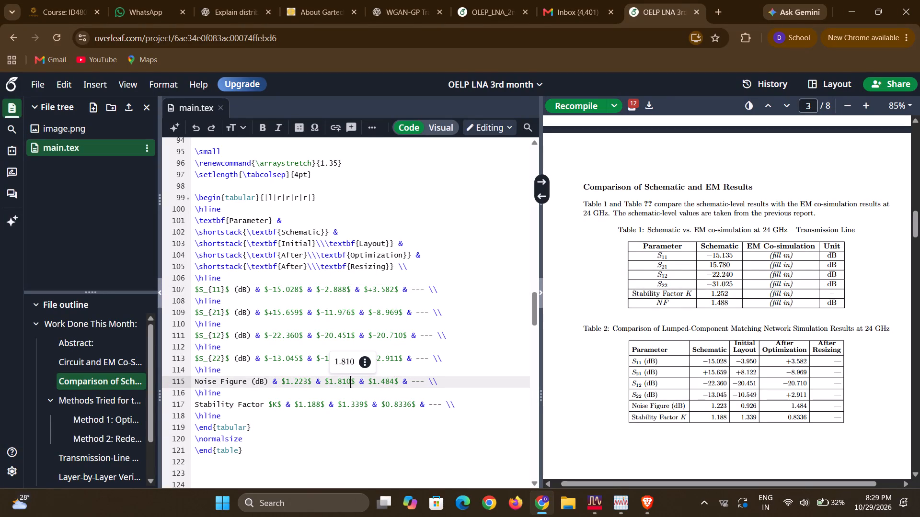
Replace the S12 row's Initial Layout value with -17.21 dB in the lumped-component comparison table.
click(351, 335)
key(BackSpace)
key(BackSpace)
key(BackSpace)
key(BackSpace)
key(BackSpace)
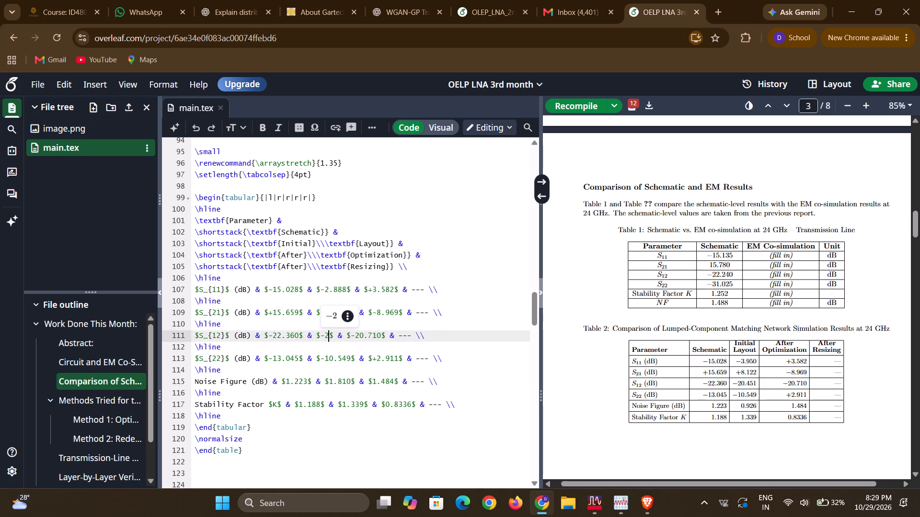
key(BackSpace)
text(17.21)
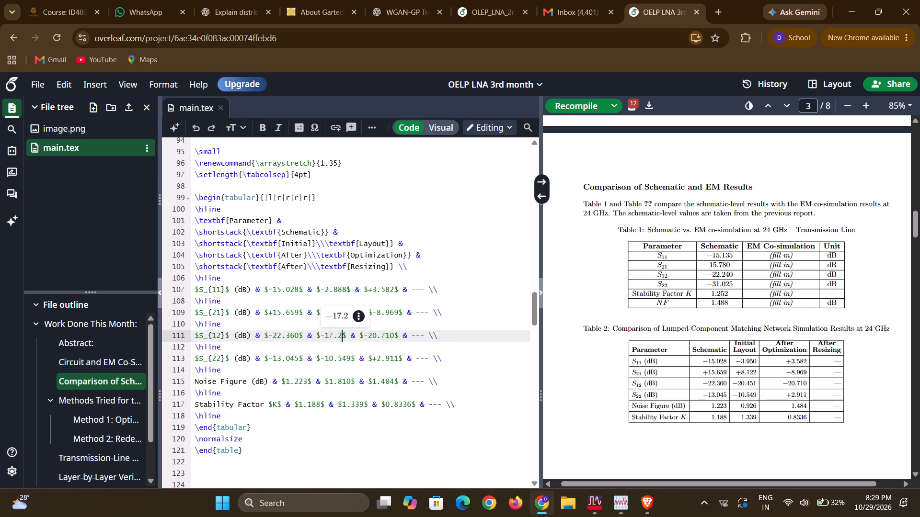
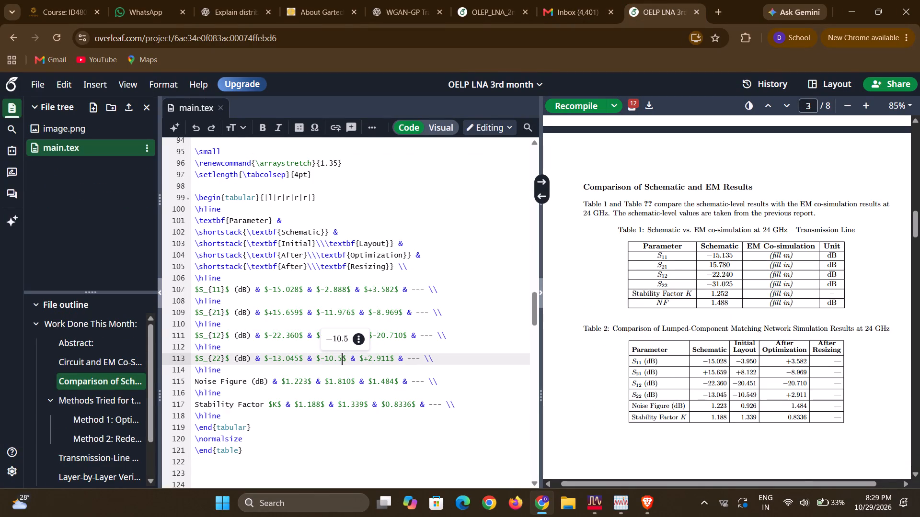
Set the S22 Initial Layout value to -2.59 dB in the lumped-component matching network comparison table.
key(BackSpace)
key(BackSpace)
key(BackSpace)
key(BackSpace)
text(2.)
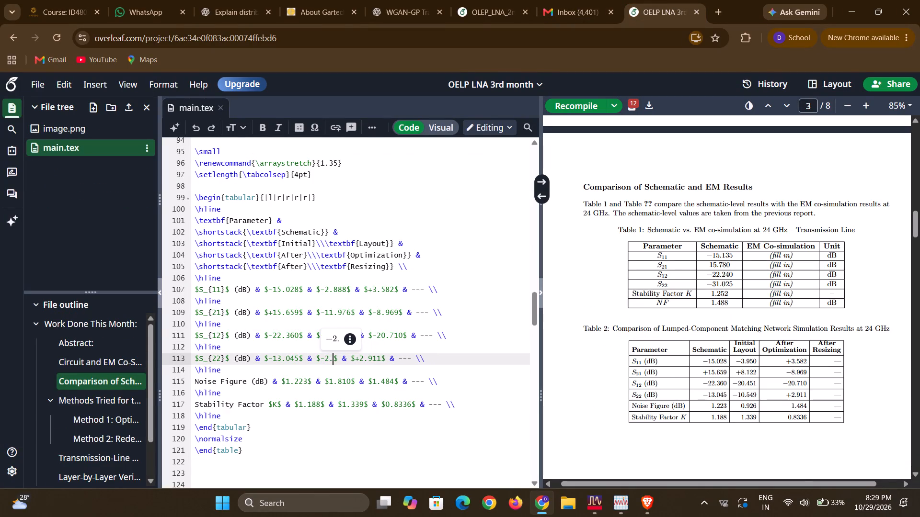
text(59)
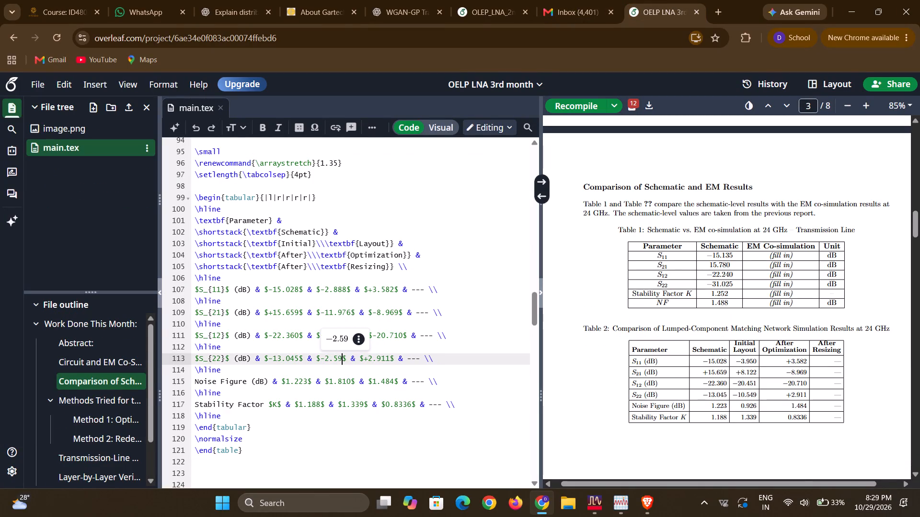